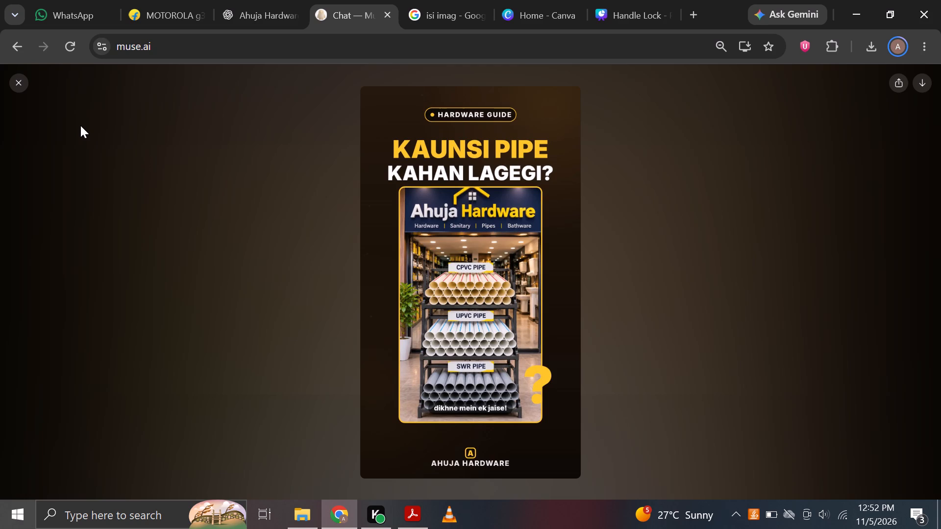
Close the cover image preview and review the pipe video's details, title, caption and hashtags in the chat.
left_click(15, 87)
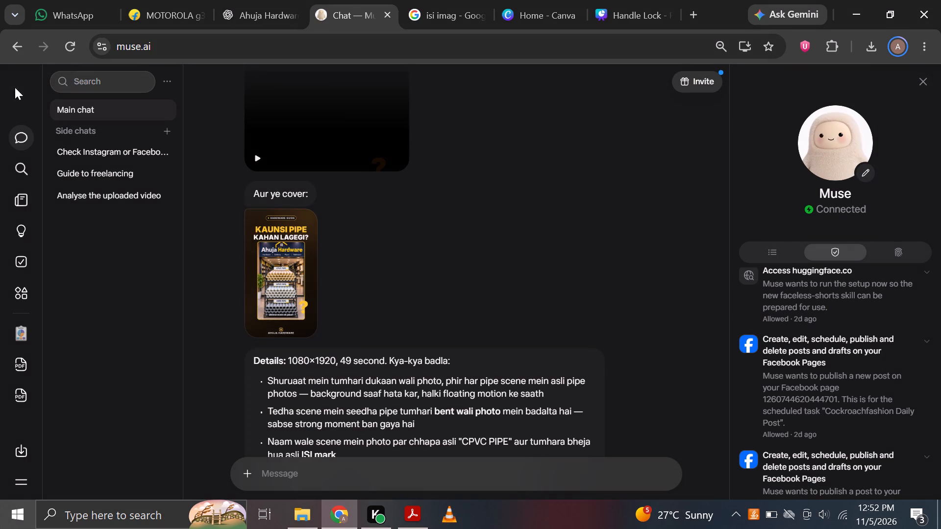
scroll(342, 150, "down", 12)
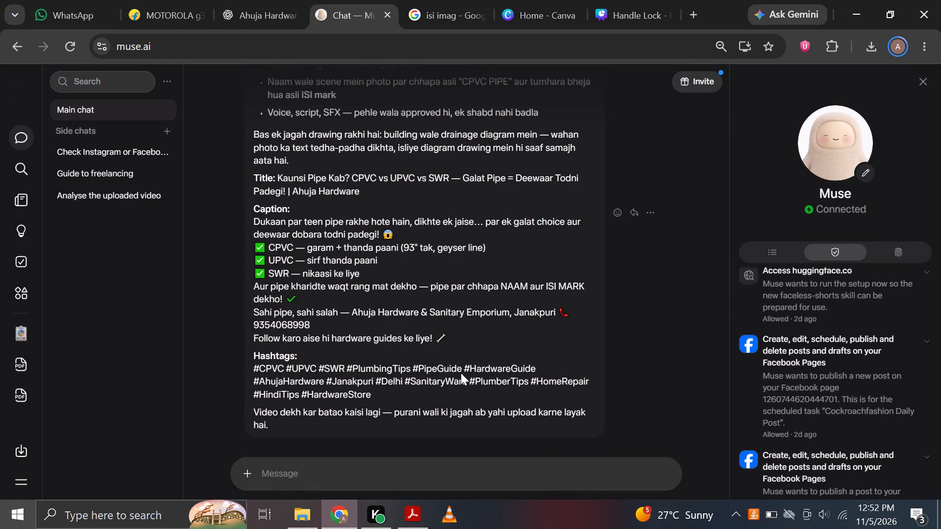
Switch to the Pulli Price List PDF in Adobe Acrobat.
left_click(418, 514)
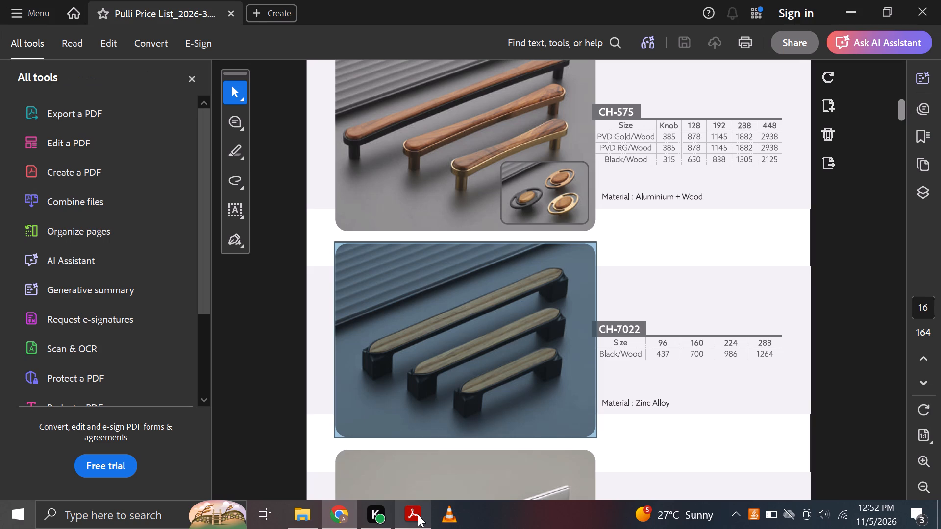
Copy the CH-3002 cabinet handle photo from page 17 of the Pulli price list.
key("Down")
key("Down")
key("Down")
key("Down")
key("Down")
key("Down")
key("Down")
key("Down")
key("Down")
key("Down")
key("Down")
key("Down")
key("Down")
key("Down")
key("Down")
key("Down")
key("Down")
key("Down")
key("Down")
key("Down")
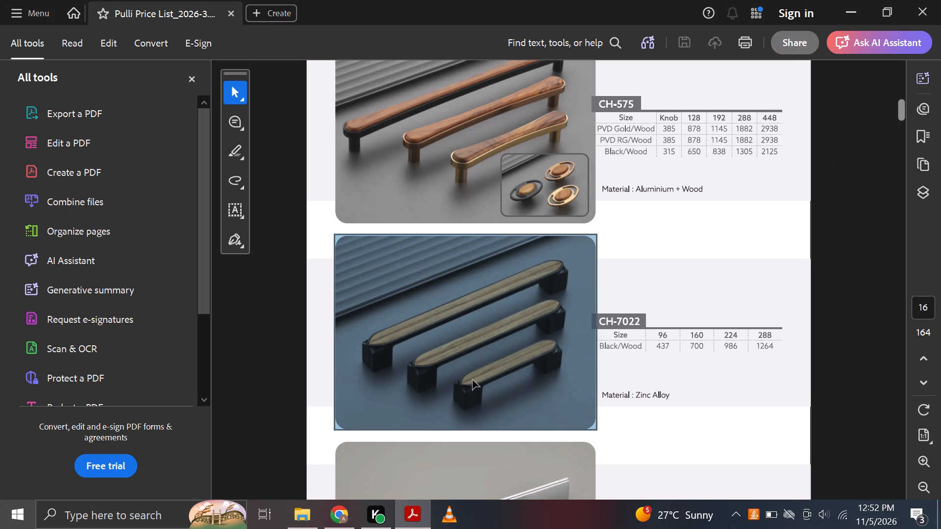
key("Down")
key("Down")
key("Down")
key("Down")
key("Down")
key("Down")
key("Down")
key("Down")
key("Down")
key("Down")
key("Down")
key("Down")
key("Down")
key("Down")
key("Down")
key("Down")
key("Down")
key("Down")
key("Down")
key("Down")
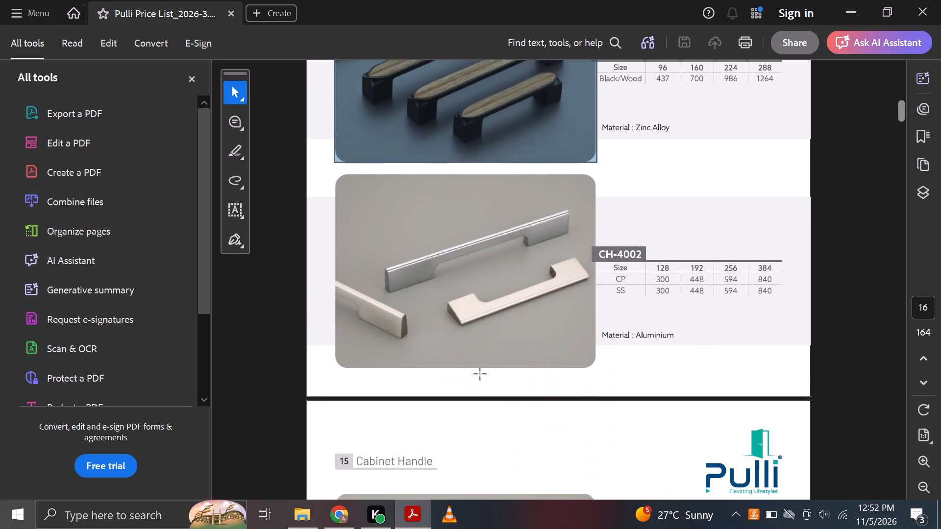
key("Down")
key("Down")
key("Down")
key("Down")
key("Down")
key("Down")
key("Down")
key("Down")
key("Down")
key("Down")
key("Down")
key("Down")
key("Down")
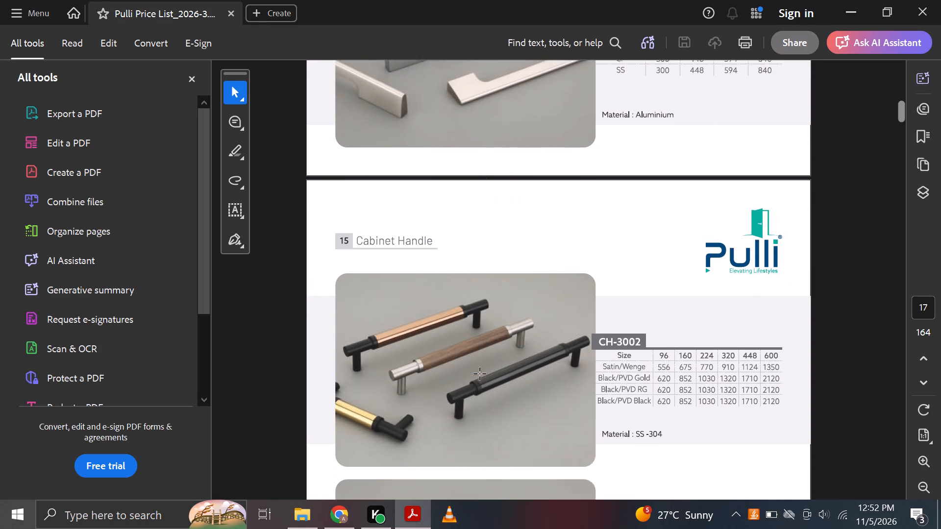
left_click(484, 359)
left_click(602, 282)
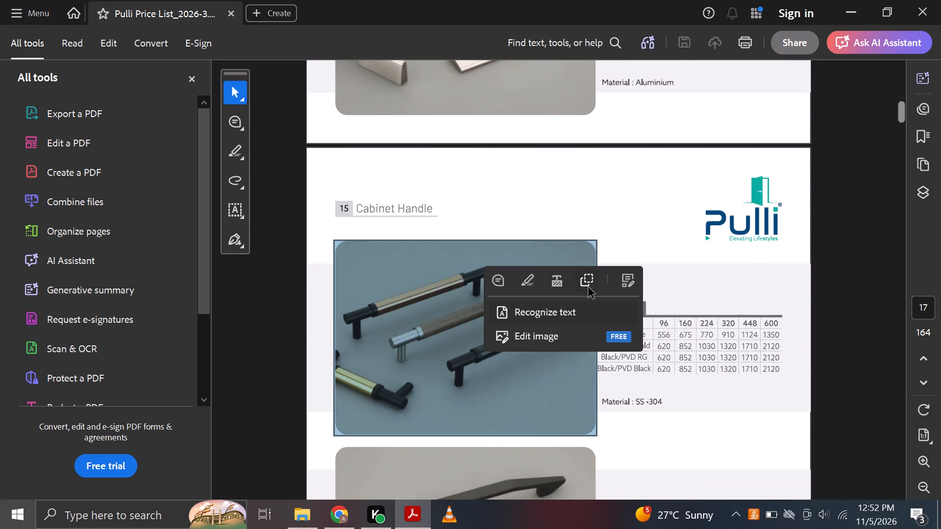
left_click(589, 288)
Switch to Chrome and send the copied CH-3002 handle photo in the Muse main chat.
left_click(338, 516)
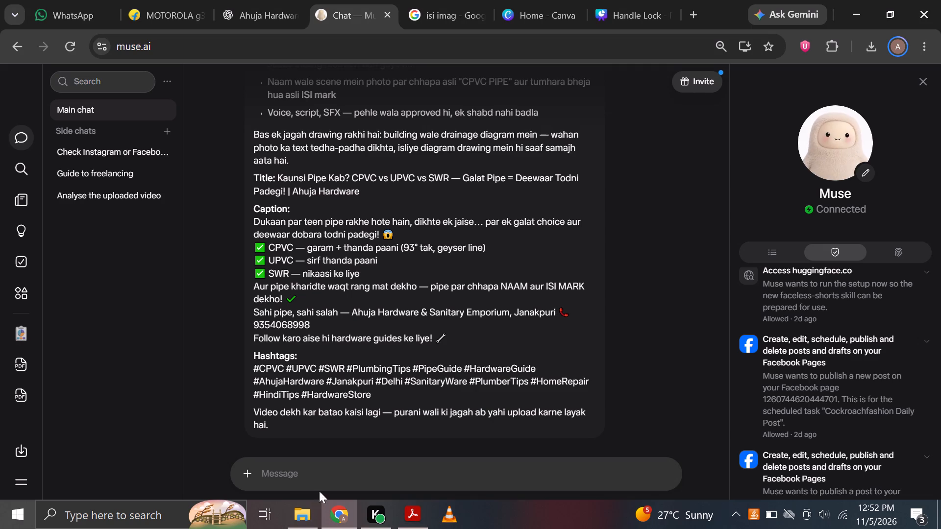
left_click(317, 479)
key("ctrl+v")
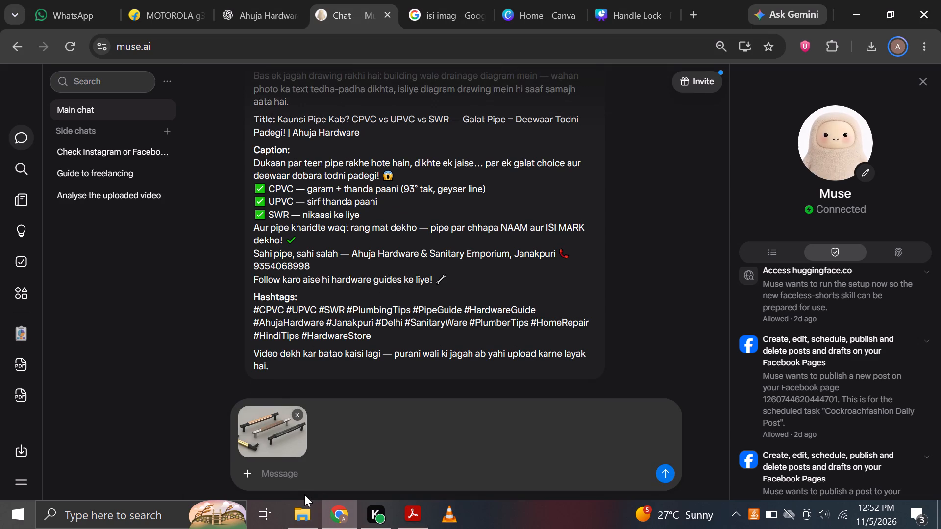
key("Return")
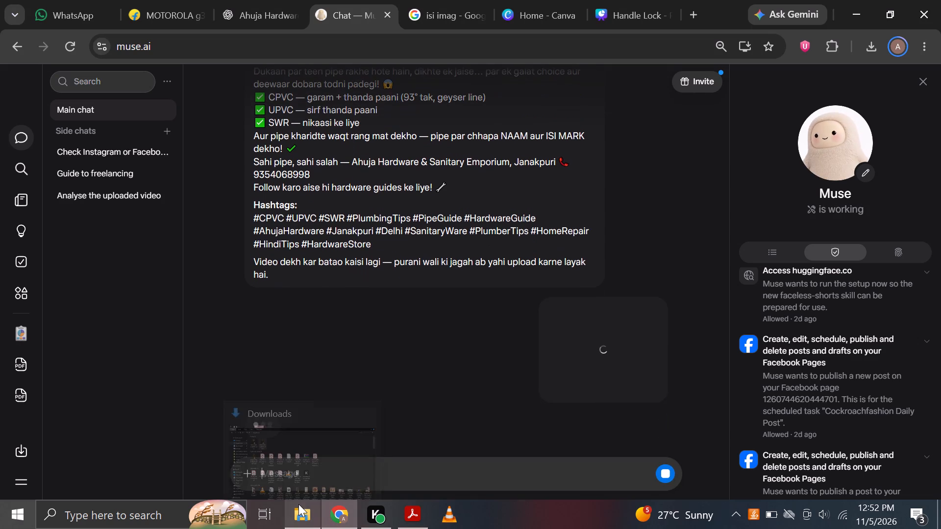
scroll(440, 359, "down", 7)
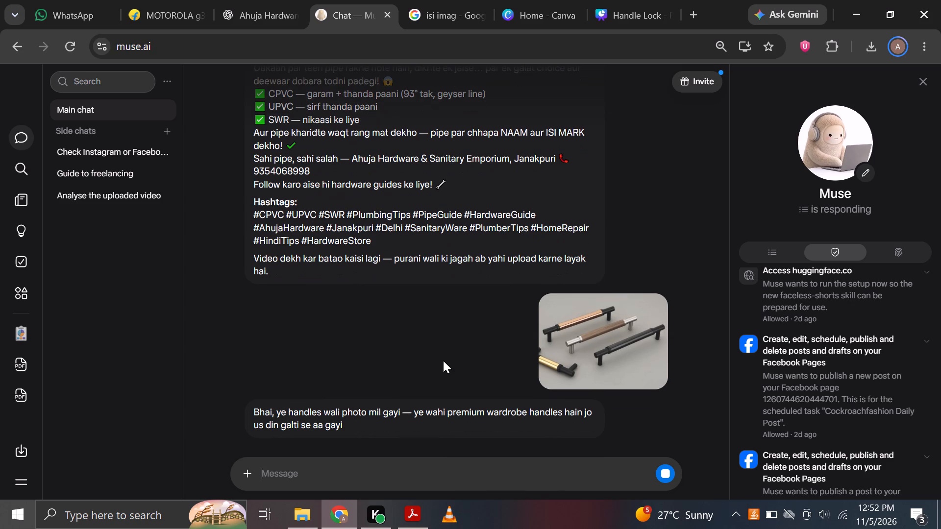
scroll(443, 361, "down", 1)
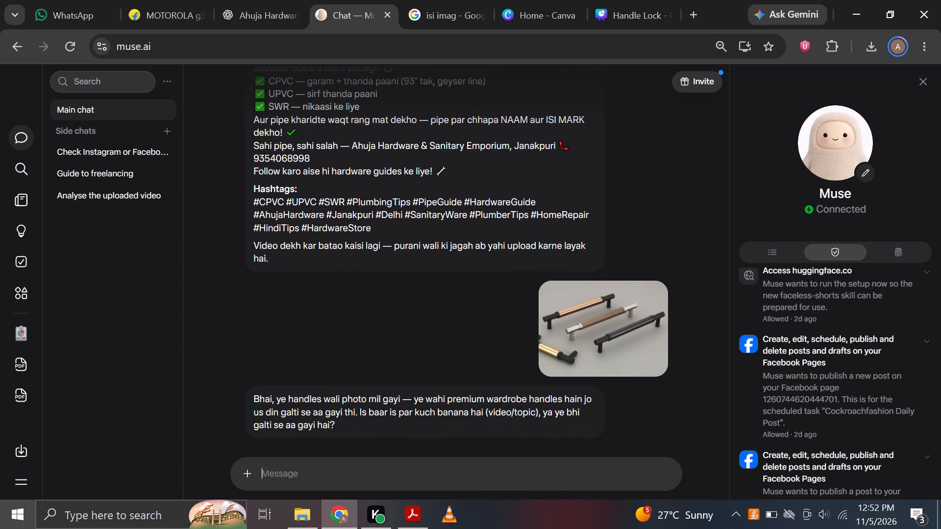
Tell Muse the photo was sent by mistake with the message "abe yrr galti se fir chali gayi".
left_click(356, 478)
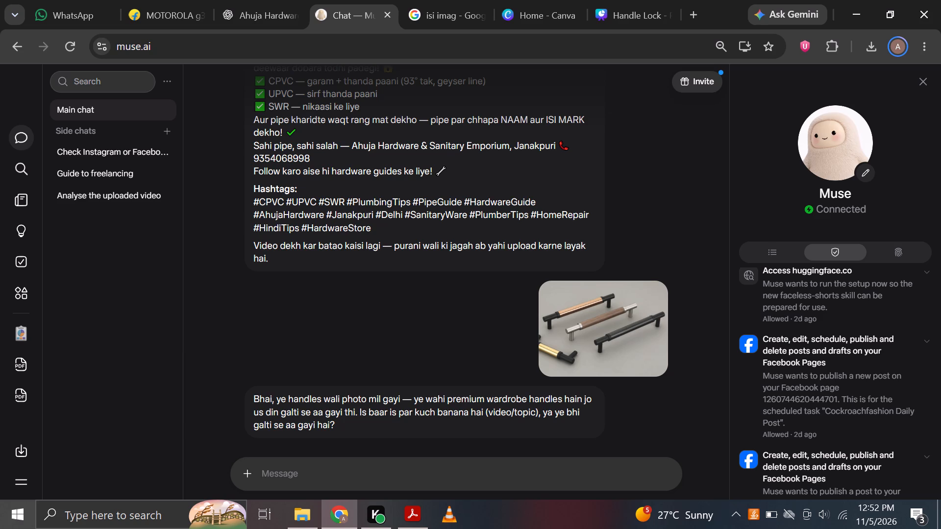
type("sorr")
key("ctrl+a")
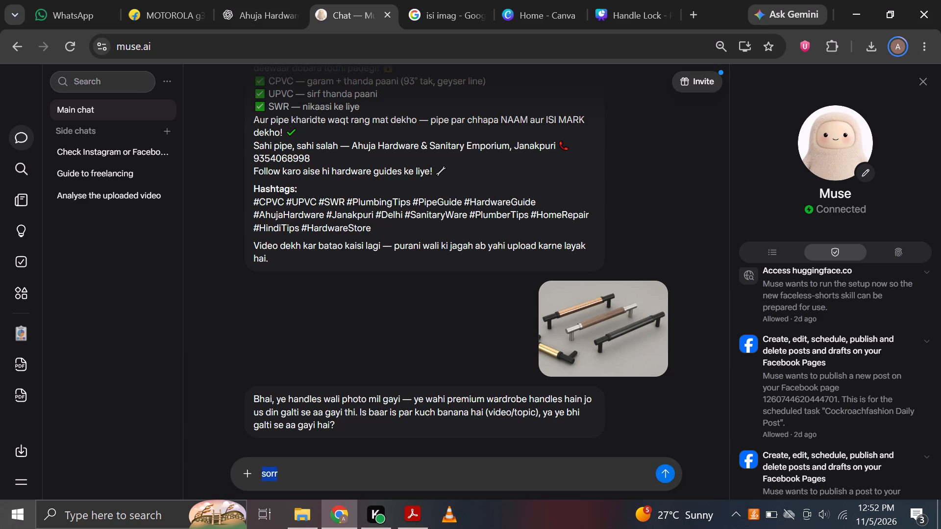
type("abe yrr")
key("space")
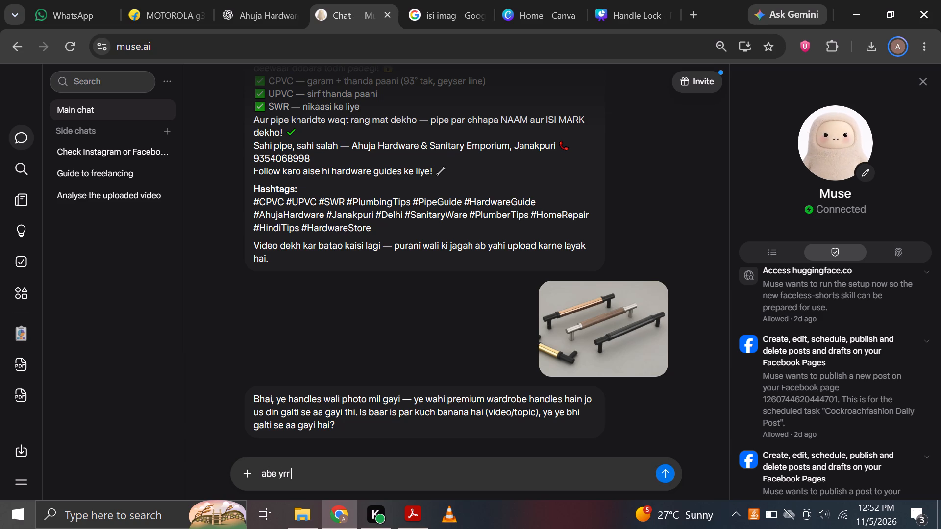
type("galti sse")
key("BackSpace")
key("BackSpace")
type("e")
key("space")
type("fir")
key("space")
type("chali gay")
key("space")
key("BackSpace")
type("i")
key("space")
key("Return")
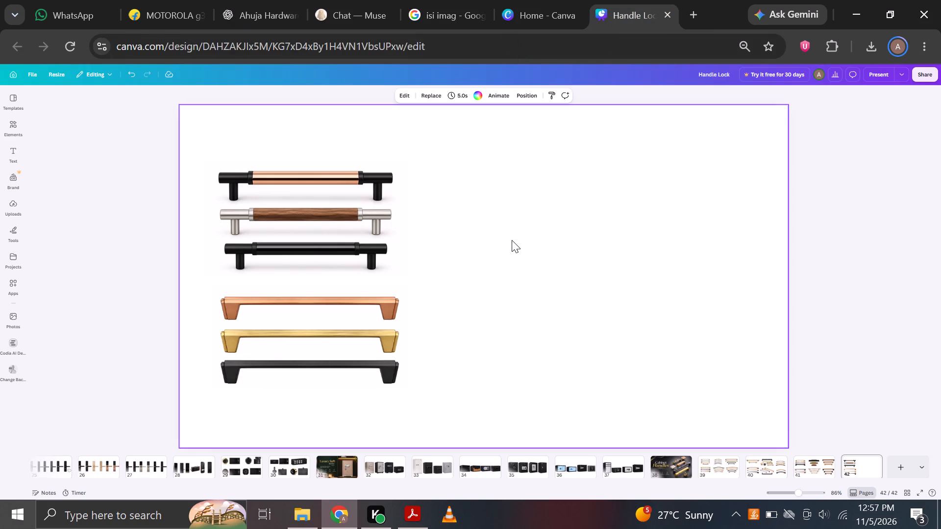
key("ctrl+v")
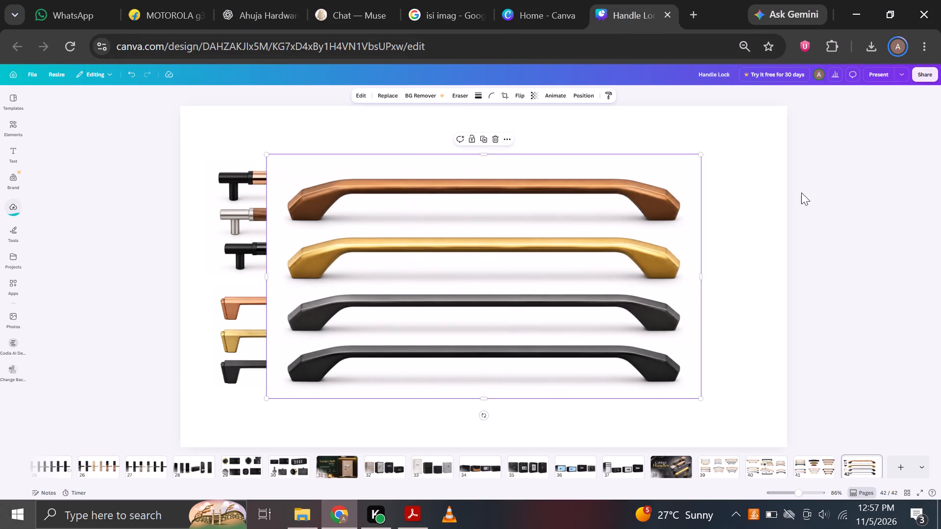
Shrink the four-handle image to just under a third of the page width and place it beside the three bar handles.
left_click_drag(702, 153, 505, 286)
left_click_drag(388, 350, 509, 213)
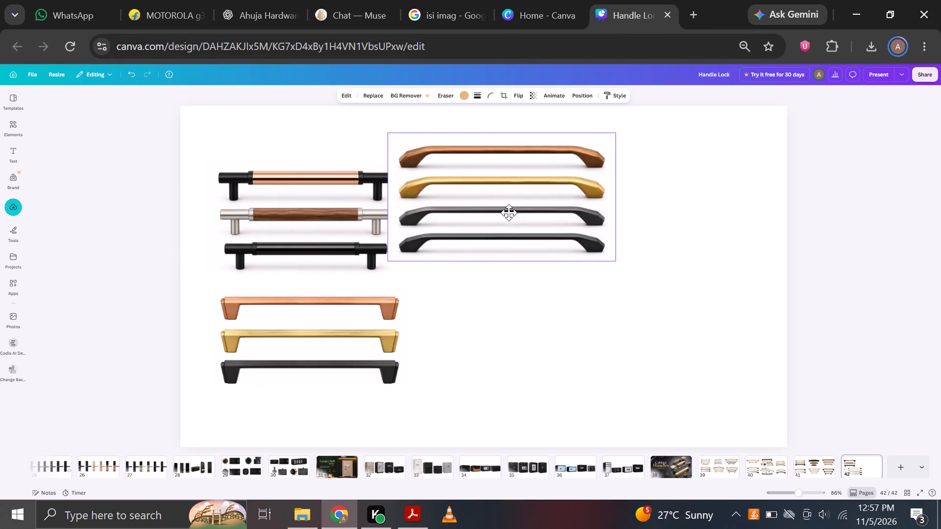
left_click_drag(509, 213, 519, 221)
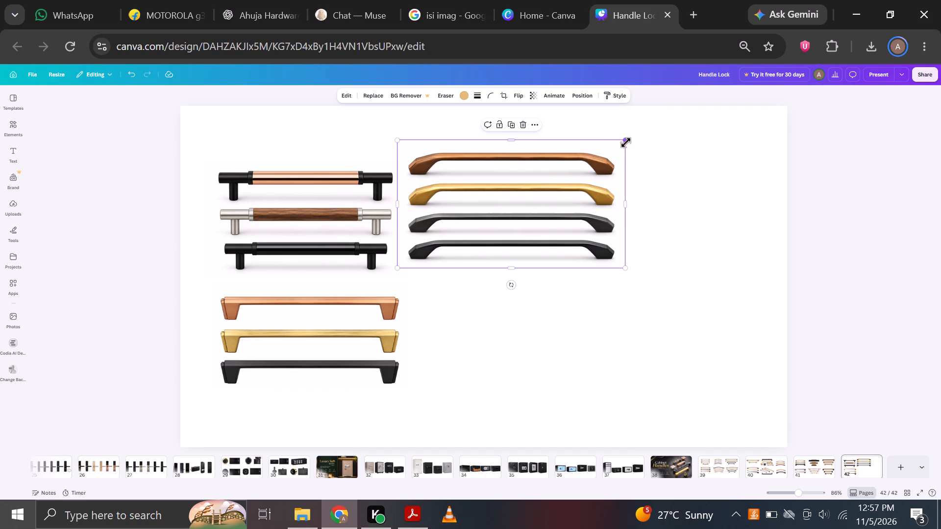
left_click_drag(626, 143, 578, 198)
left_click_drag(486, 204, 513, 199)
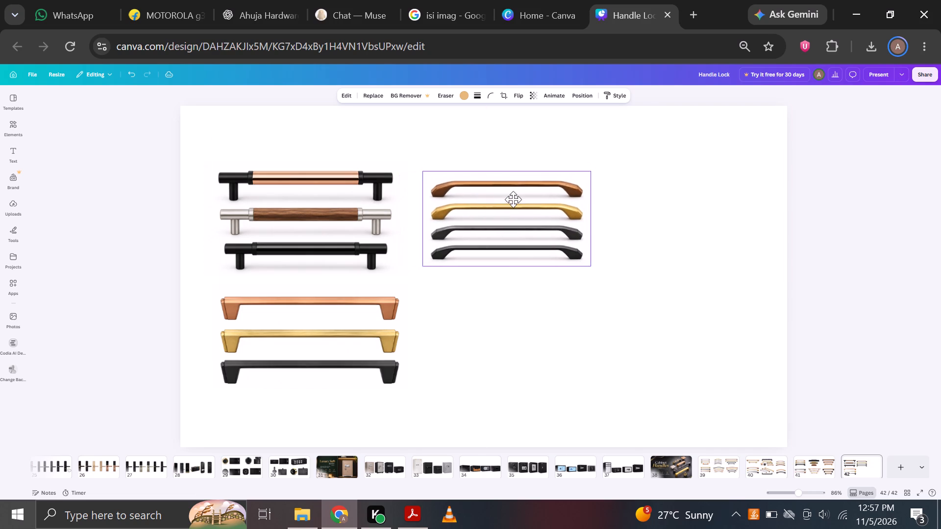
left_click_drag(513, 199, 523, 195)
left_click(623, 161)
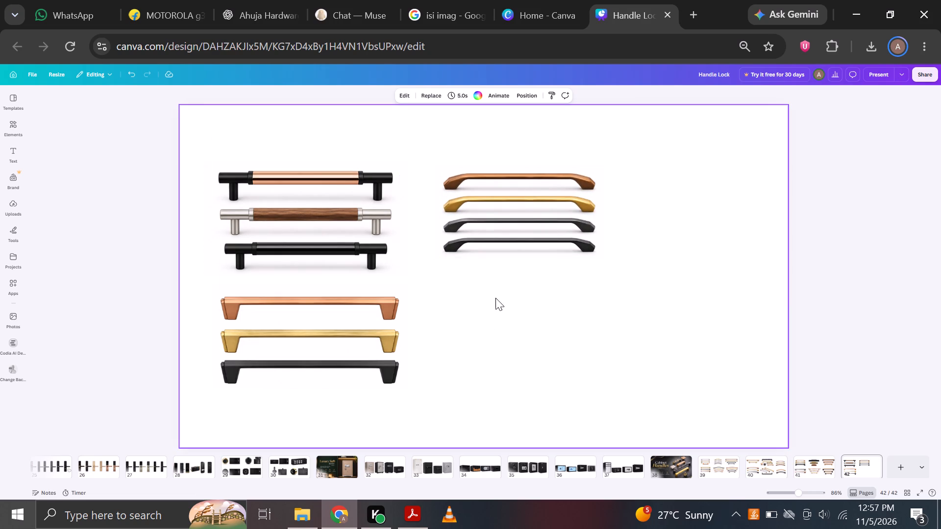
left_click(503, 243)
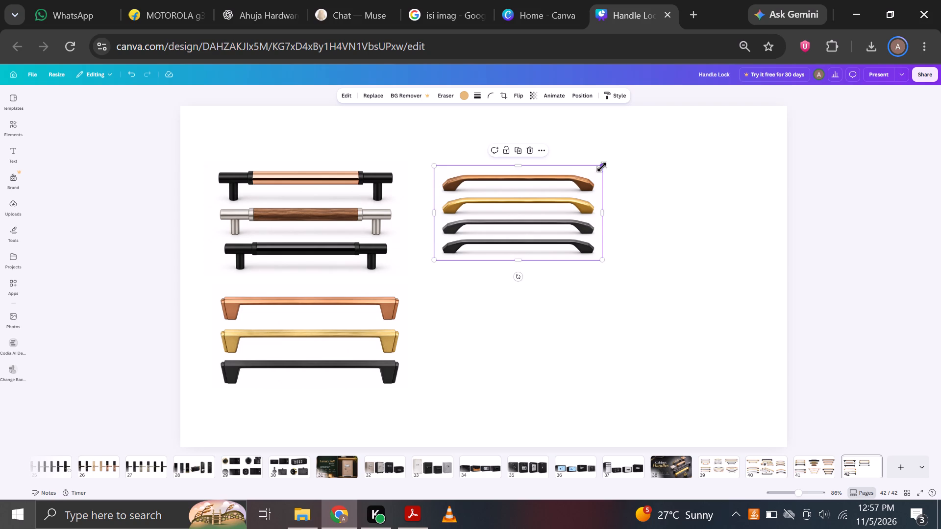
left_click_drag(601, 168, 622, 160)
left_click_drag(559, 190, 547, 199)
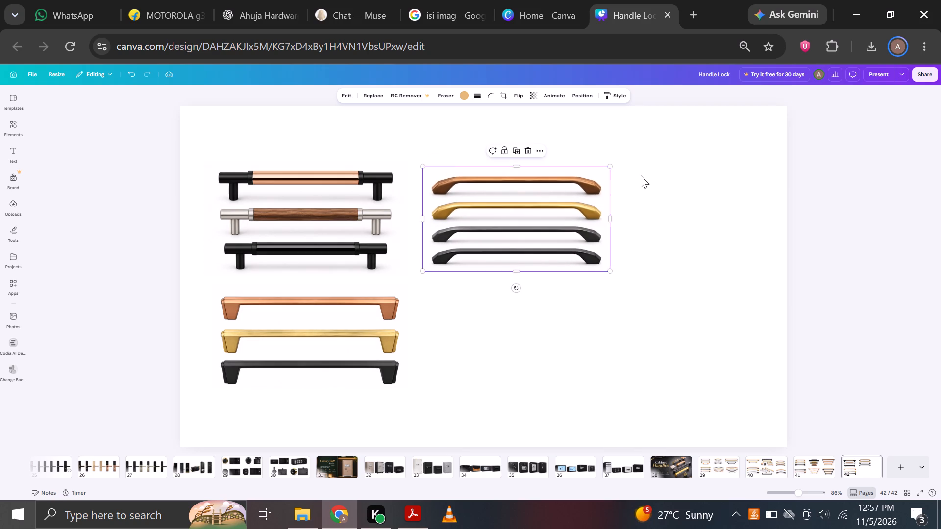
left_click(641, 176)
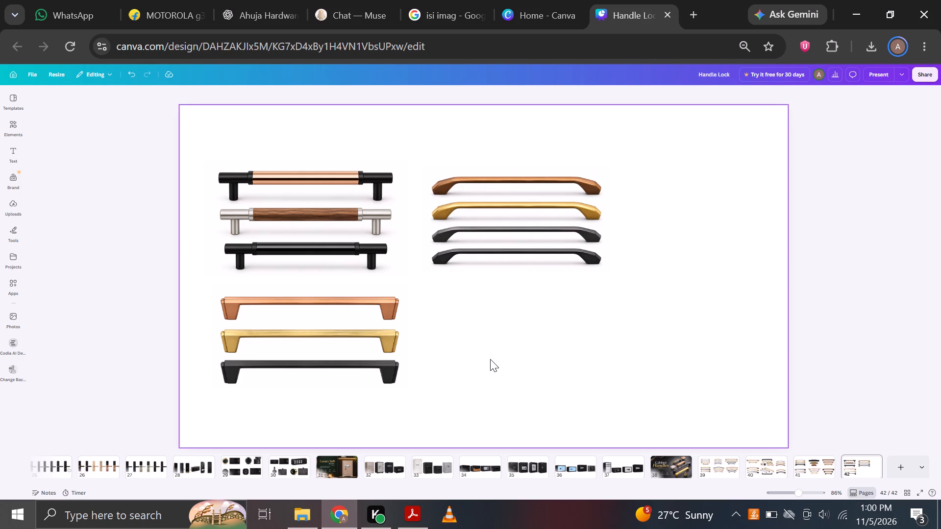
Switch to the Pulli price list in Acrobat and copy the CH-1009 curved handle photo below CH-1008.
left_click(416, 523)
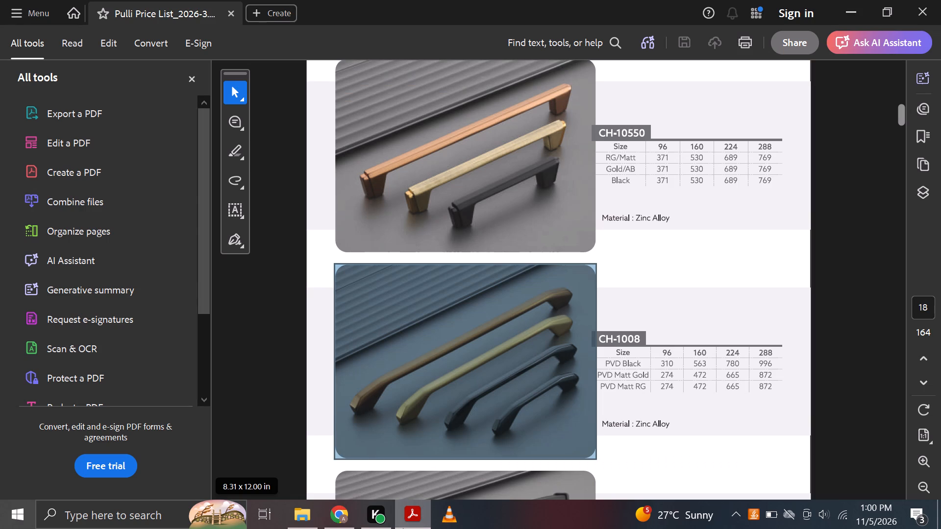
key("Down")
key("Down")
key("Down")
key("Down")
key("Down")
key("Down")
key("Down")
key("Down")
key("Down")
key("Down")
key("Down")
key("Down")
key("Down")
key("Down")
key("Down")
key("Down")
key("Down")
key("Down")
key("Down")
key("Down")
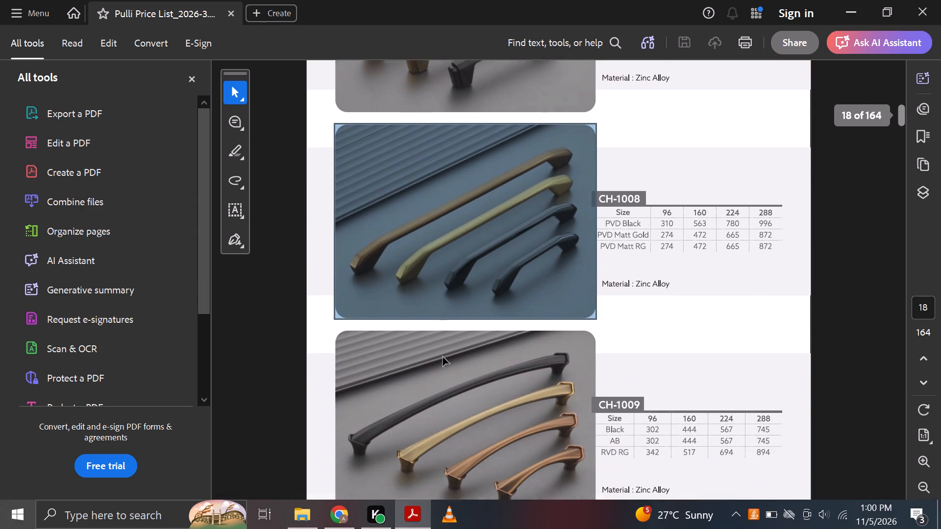
right_click(447, 338)
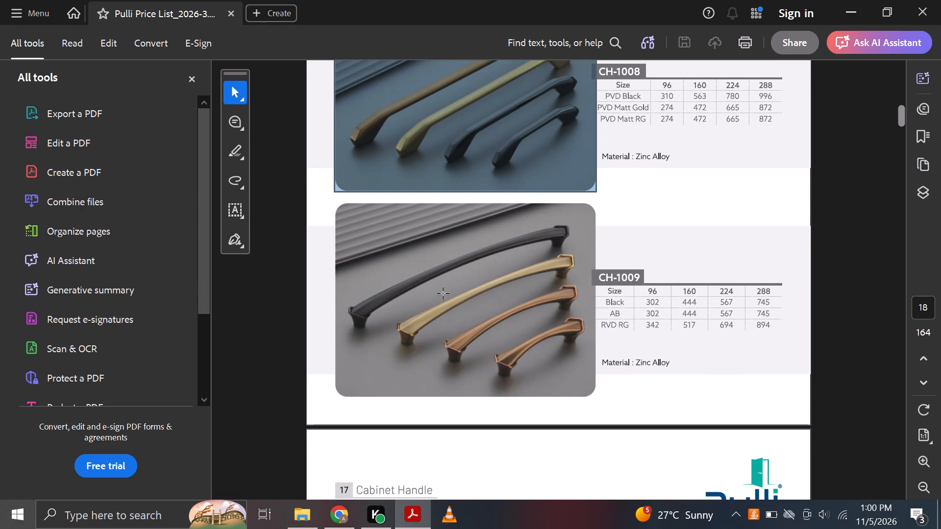
left_click(444, 290)
left_click(553, 216)
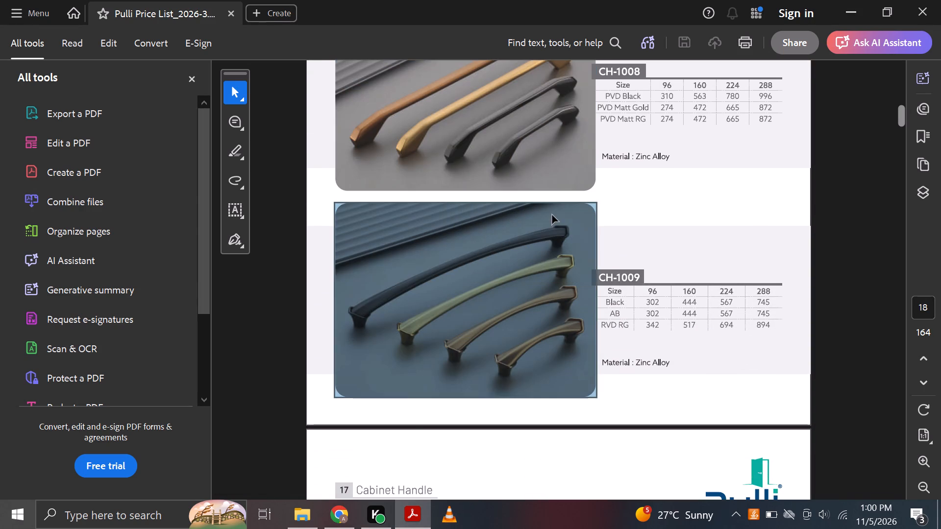
left_click(331, 508)
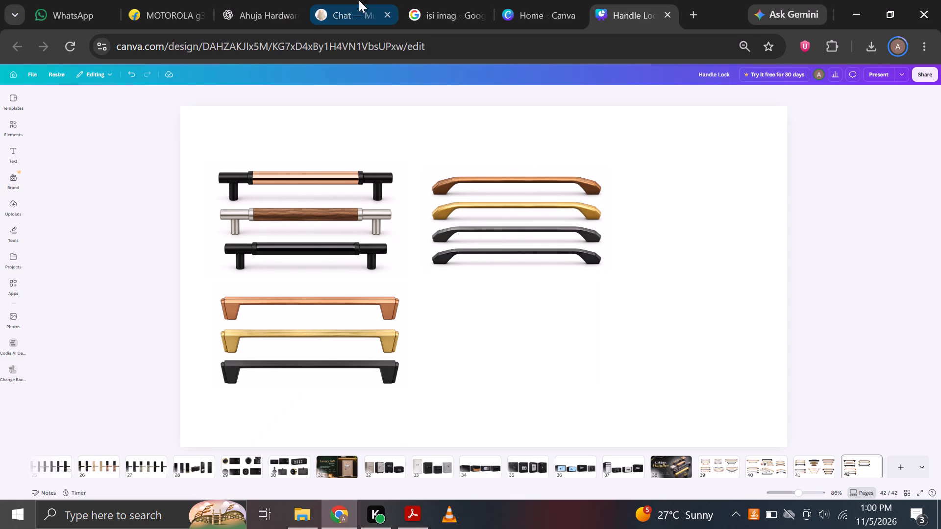
left_click(282, 0)
key("ctrl+v")
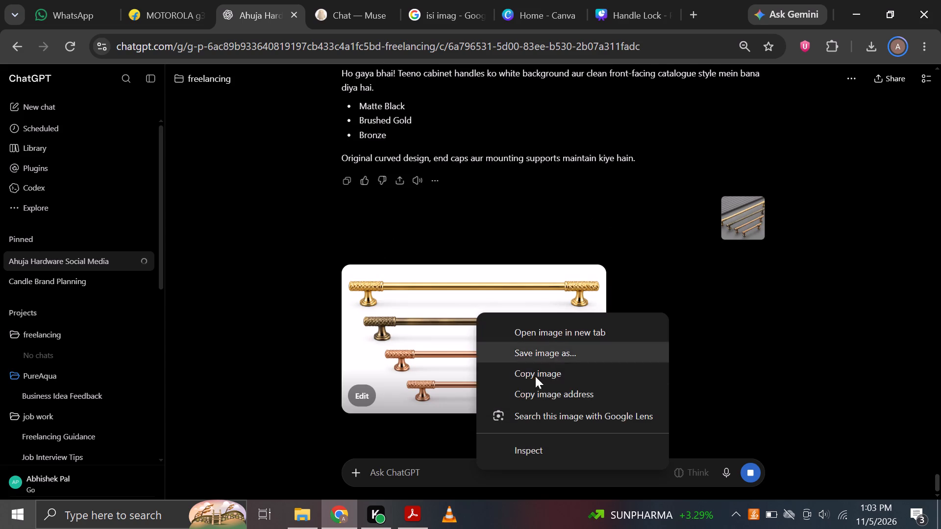
left_click(555, 381)
left_click(625, 0)
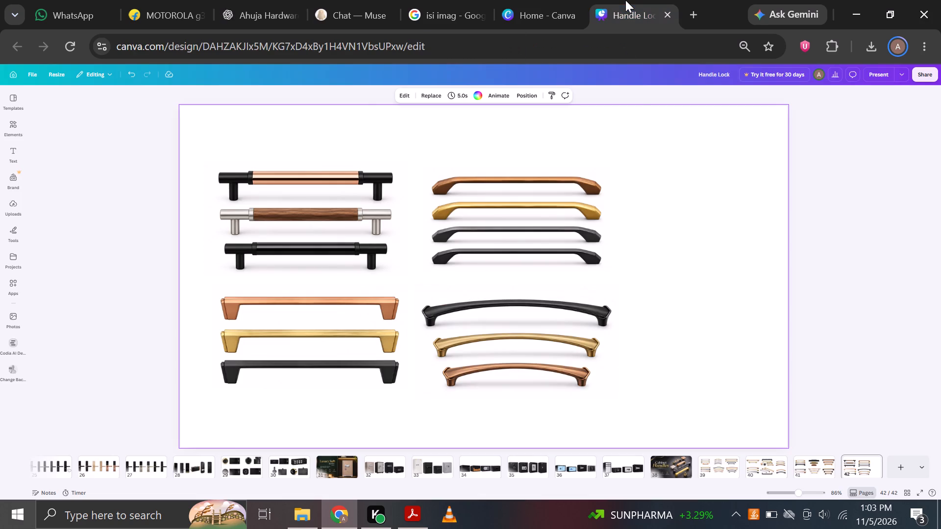
key("ctrl+v")
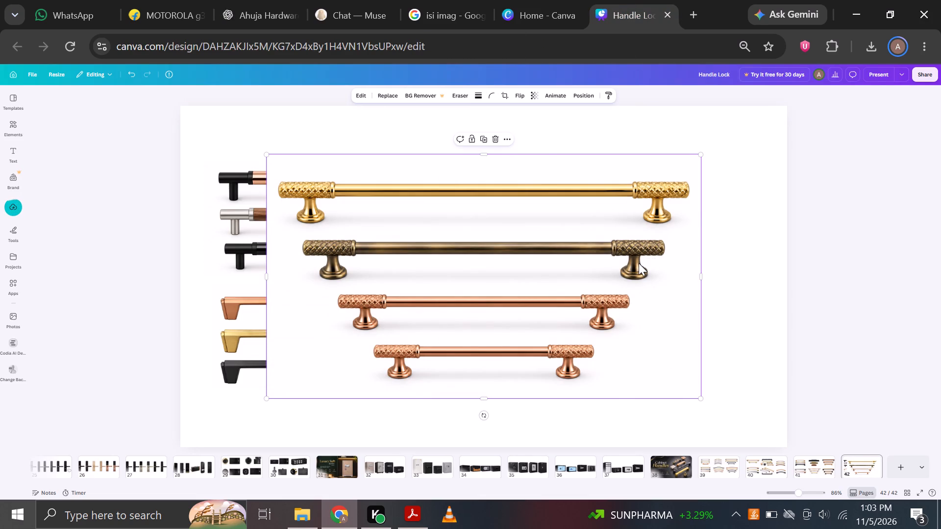
Shrink the knurled handle image to a little over a third of the page width and place it after the angular four-handle image in the top row.
left_click(702, 157)
left_click_drag(702, 154, 495, 259)
left_click_drag(344, 342, 687, 232)
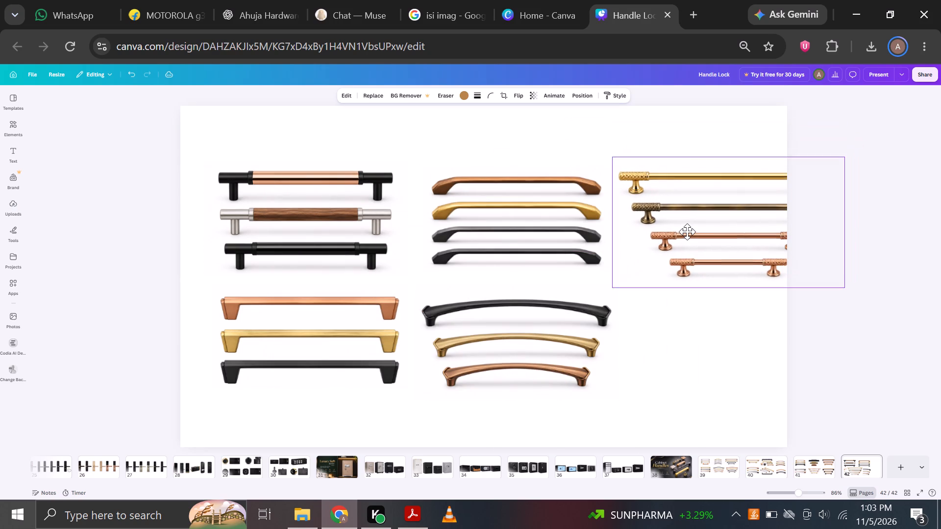
left_click_drag(687, 232, 686, 232)
Shift the four earlier handle images together toward the page's left edge to make room for a third column.
left_click_drag(145, 168, 293, 210)
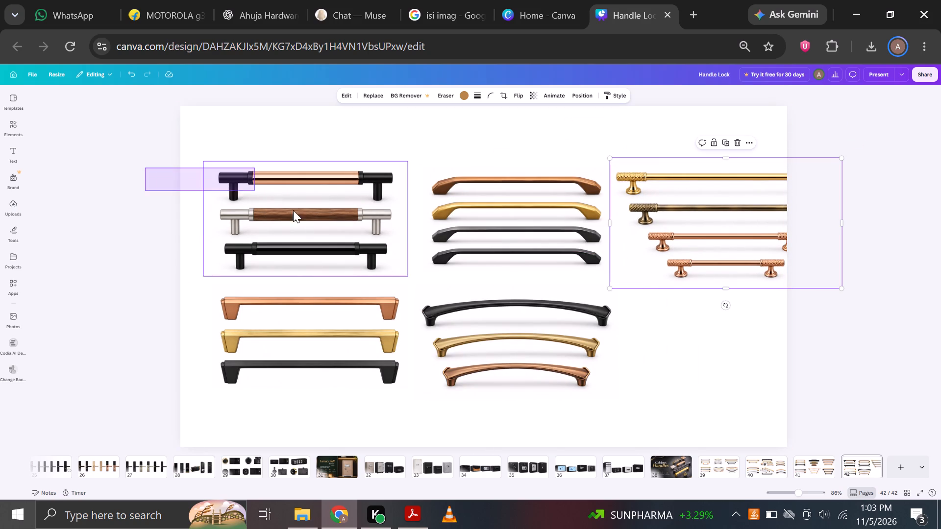
left_click_drag(293, 210, 484, 357)
left_click_drag(500, 345, 474, 340)
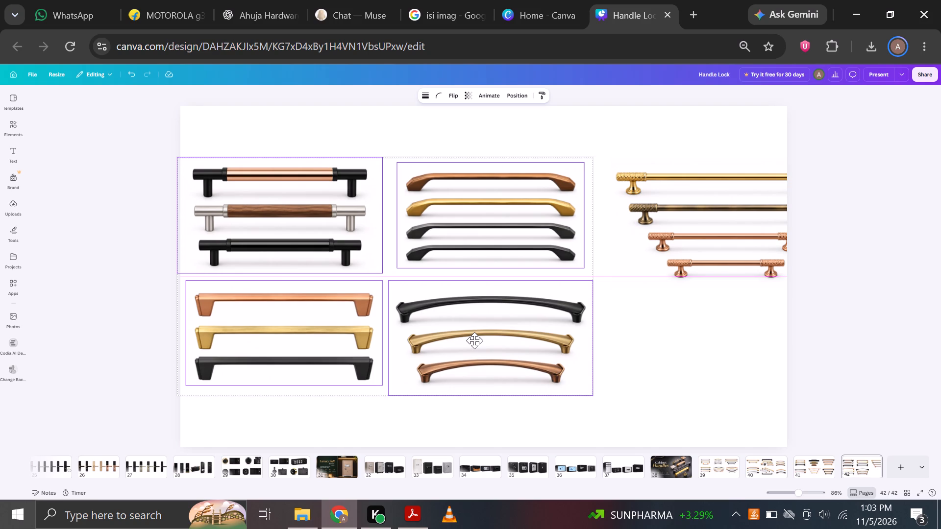
left_click_drag(474, 340, 471, 340)
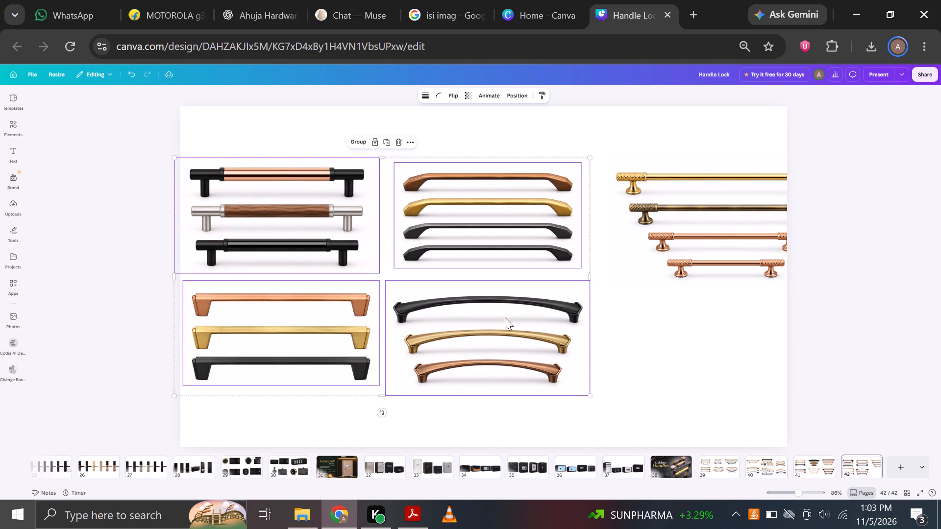
Shrink the knurled handle image to about a third of the page width and fit it against the page's right edge in the top row.
left_click(667, 248)
left_click_drag(721, 234, 691, 234)
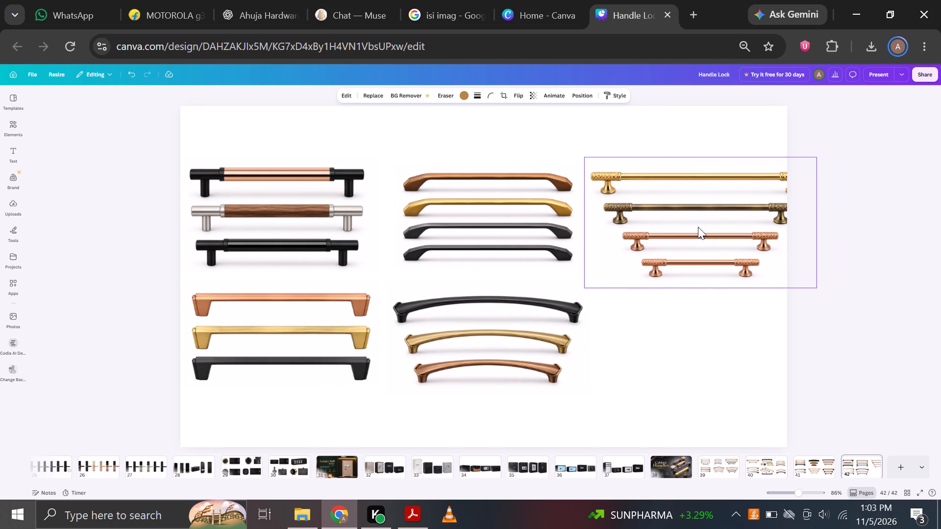
left_click_drag(814, 156, 772, 169)
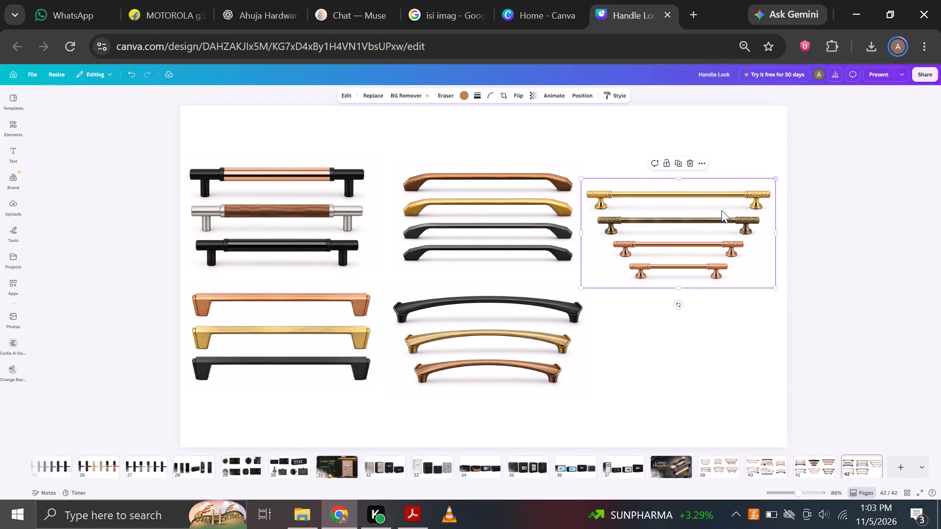
left_click_drag(715, 222, 726, 206)
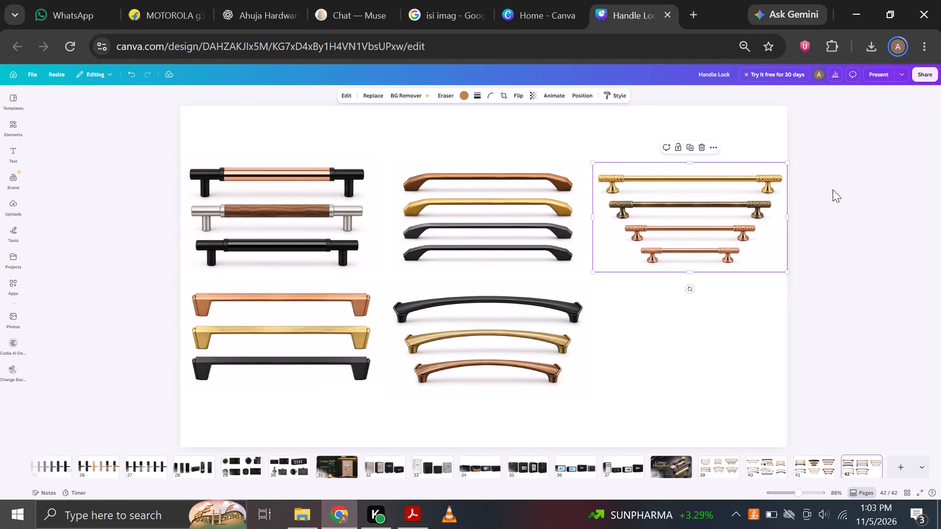
Move the black, copper and wood bar-handle image slightly right and shrink it to about the width of the adjacent four-handle image.
left_click(833, 190)
left_click_drag(872, 199, 537, 236)
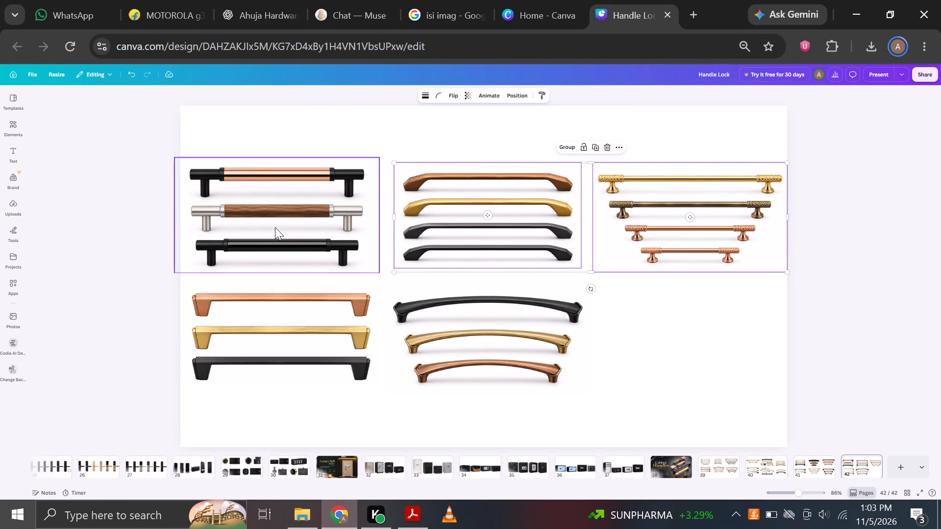
left_click_drag(245, 189, 255, 190)
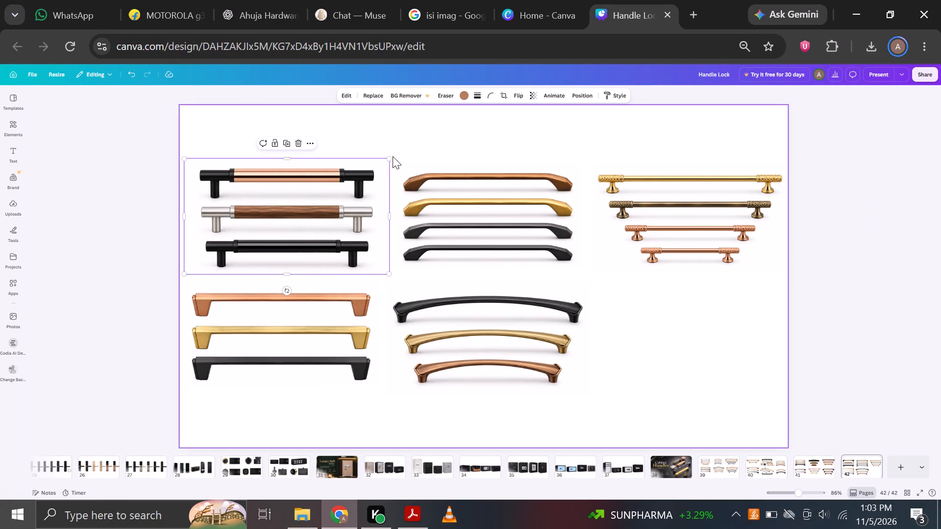
left_click_drag(387, 158, 382, 161)
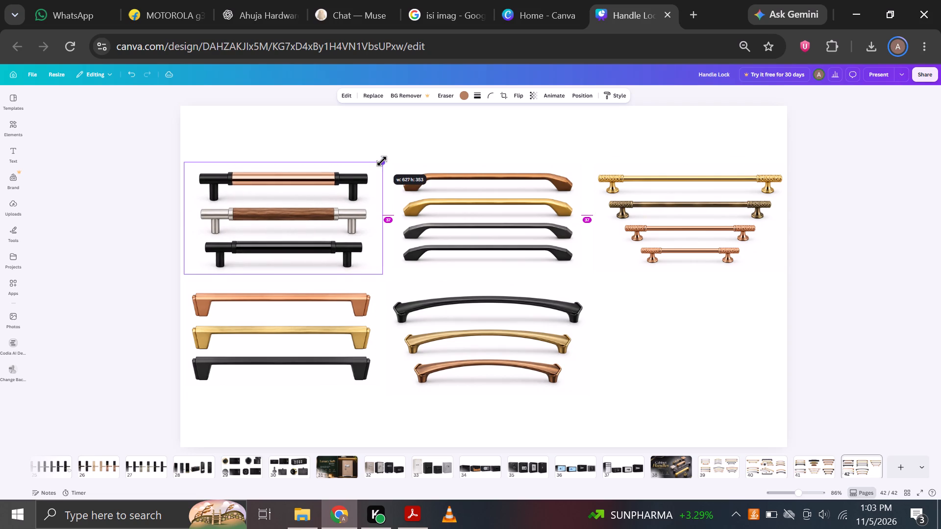
left_click_drag(382, 161, 380, 164)
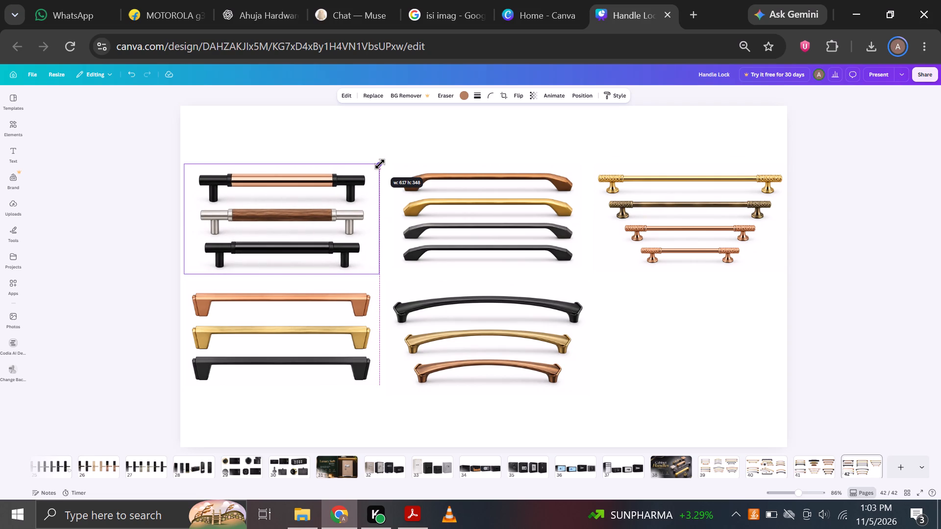
left_click_drag(380, 164, 381, 164)
left_click_drag(851, 173, 308, 196)
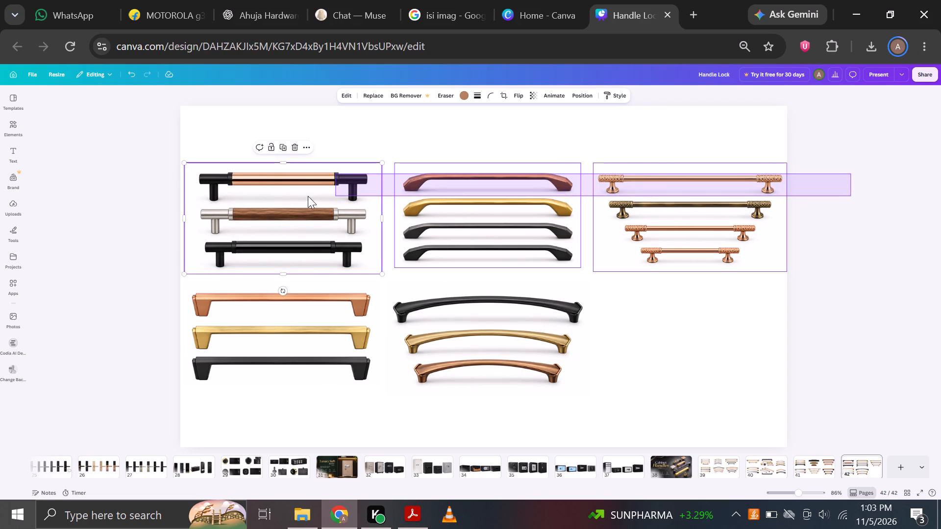
left_click_drag(308, 196, 296, 197)
left_click(130, 272)
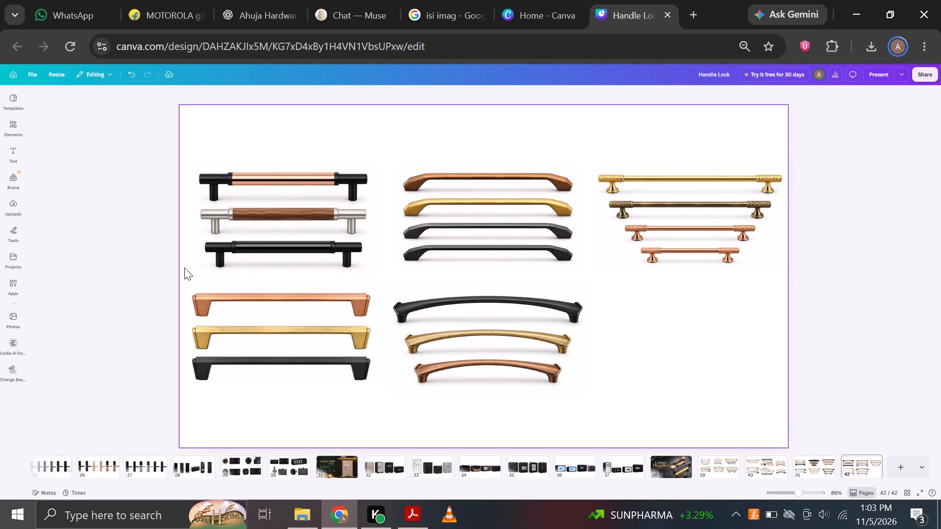
left_click(191, 267)
left_click_drag(184, 277, 188, 270)
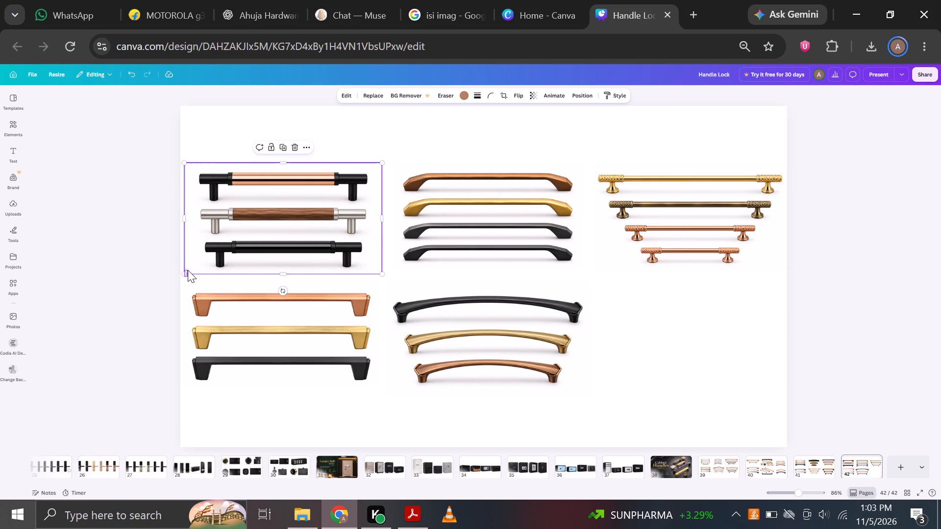
left_click_drag(188, 270, 187, 271)
left_click_drag(184, 276, 191, 274)
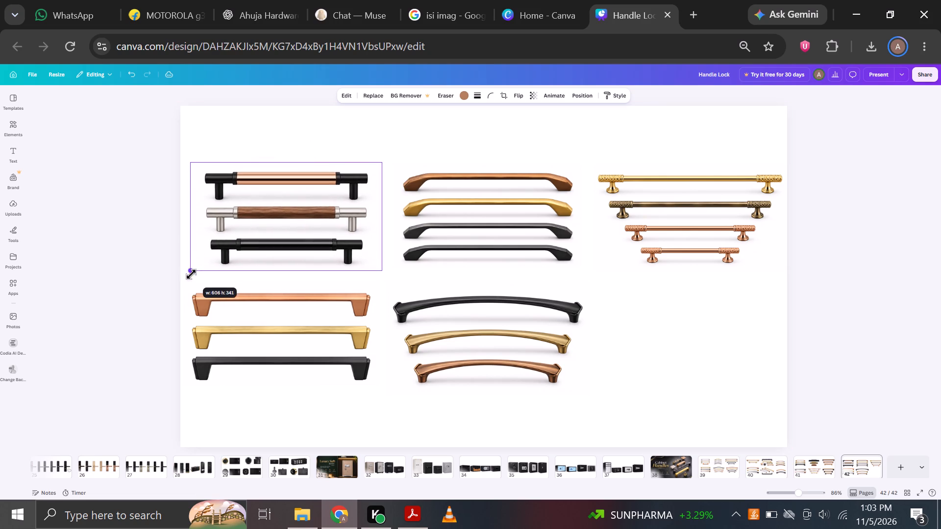
left_click_drag(191, 274, 198, 269)
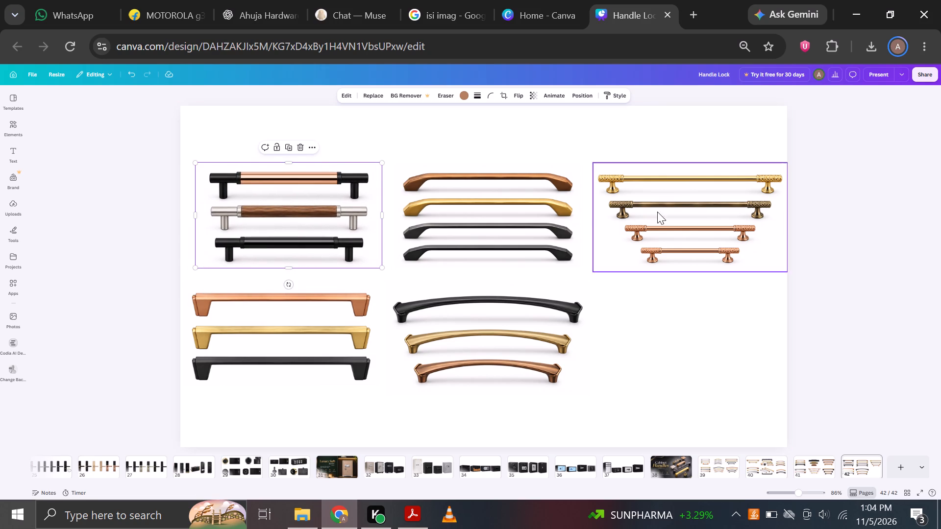
Select the three top-row handle images and nudge them left together to even out the side margins.
left_click_drag(914, 222, 858, 233)
left_click_drag(835, 232, 835, 231)
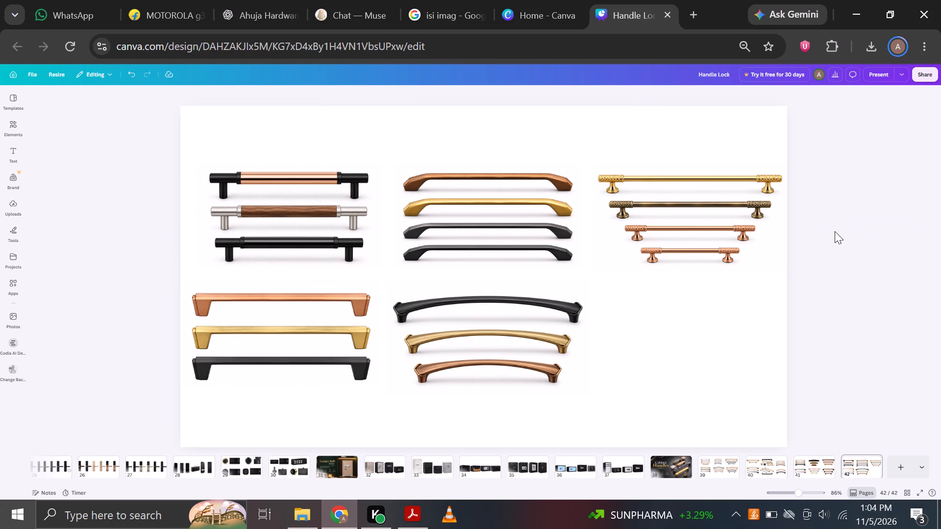
left_click_drag(835, 231, 331, 233)
key("Left")
key("Left")
key("Left")
key("Left")
key("Left")
key("Left")
key("Left")
key("Left")
key("Left")
key("Left")
key("Left")
key("Left")
key("Left")
key("Left")
key("Left")
key("Left")
key("Left")
key("Left")
key("Left")
key("Left")
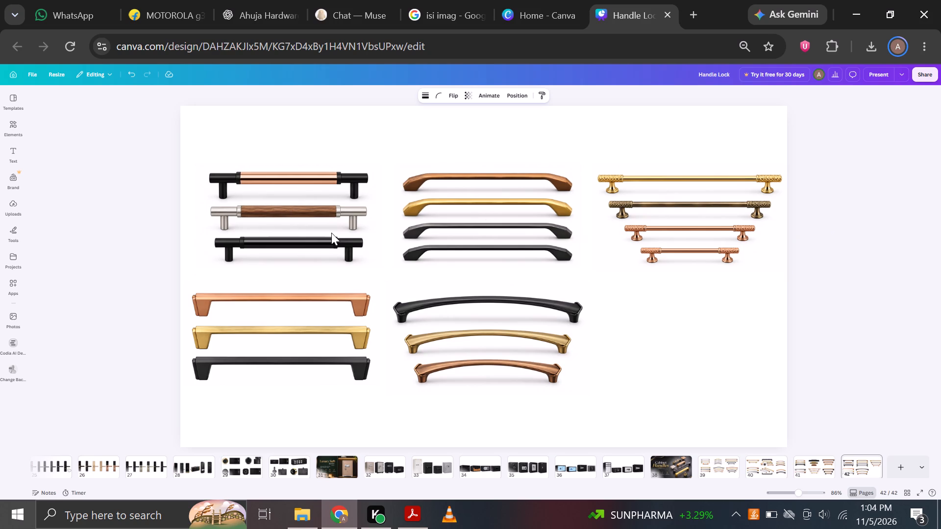
key("Left")
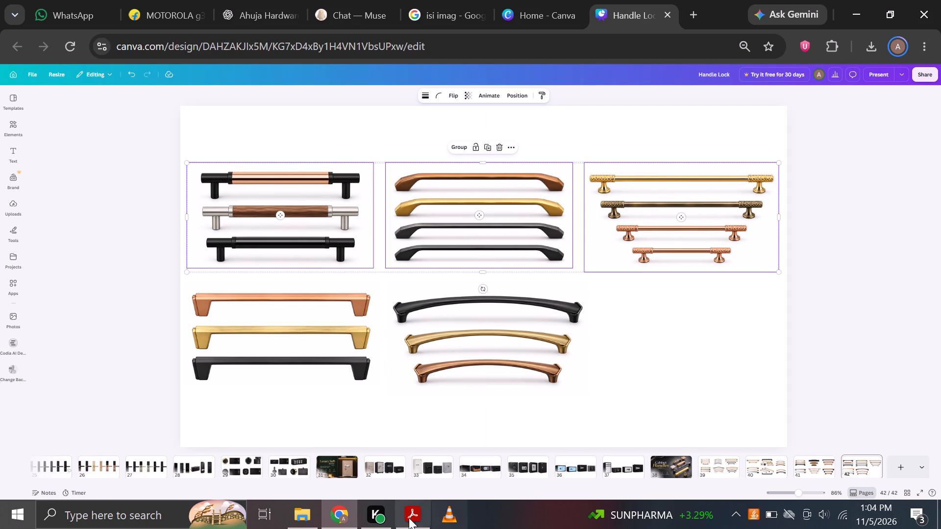
Switch to the Pulli price list in Acrobat and copy the CH-1010 handle photo.
left_click(425, 512)
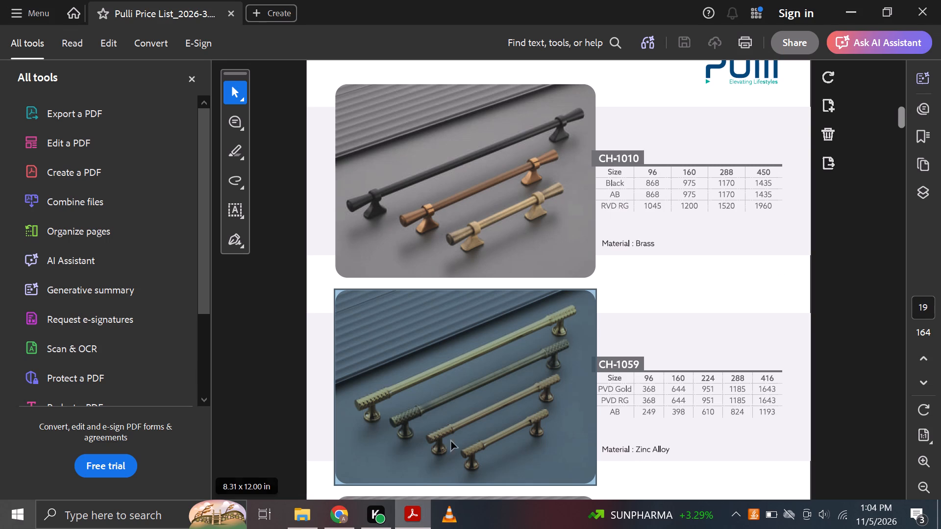
left_click(493, 197)
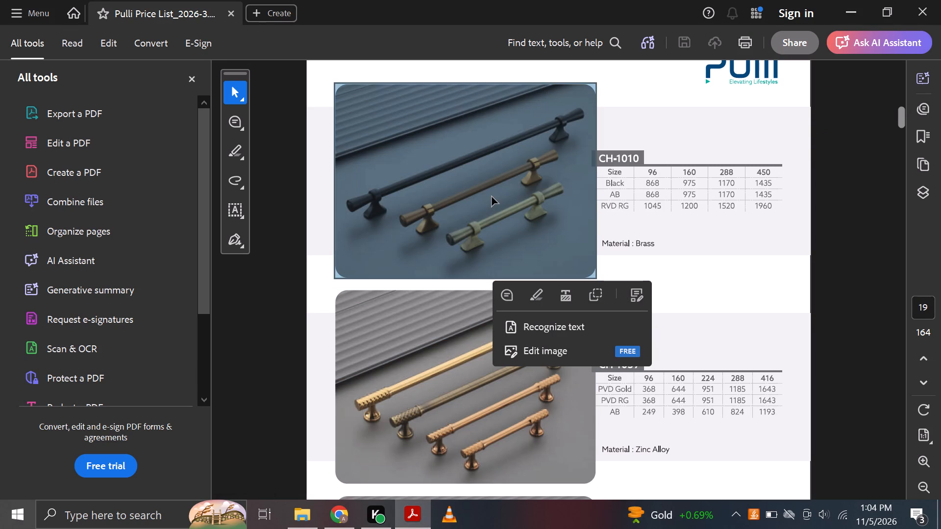
left_click(600, 293)
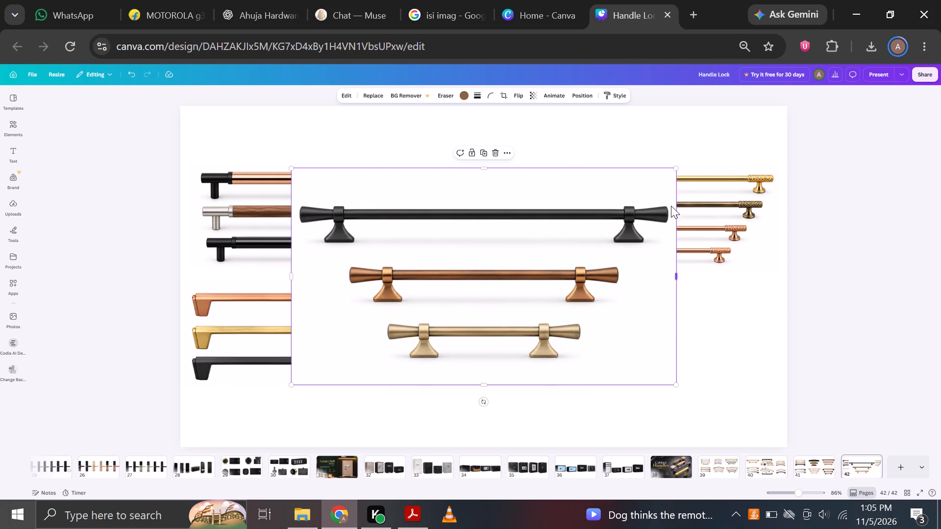
Shrink the pasted image of three tapered-end handles and place it in the third slot of page 42's bottom row.
left_click_drag(678, 167, 507, 237)
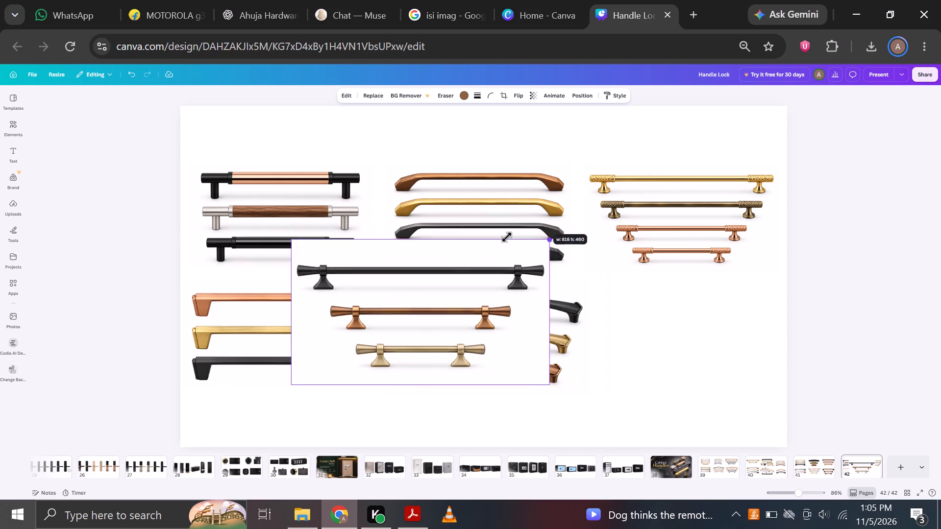
left_click_drag(507, 237, 453, 275)
left_click_drag(368, 323, 456, 324)
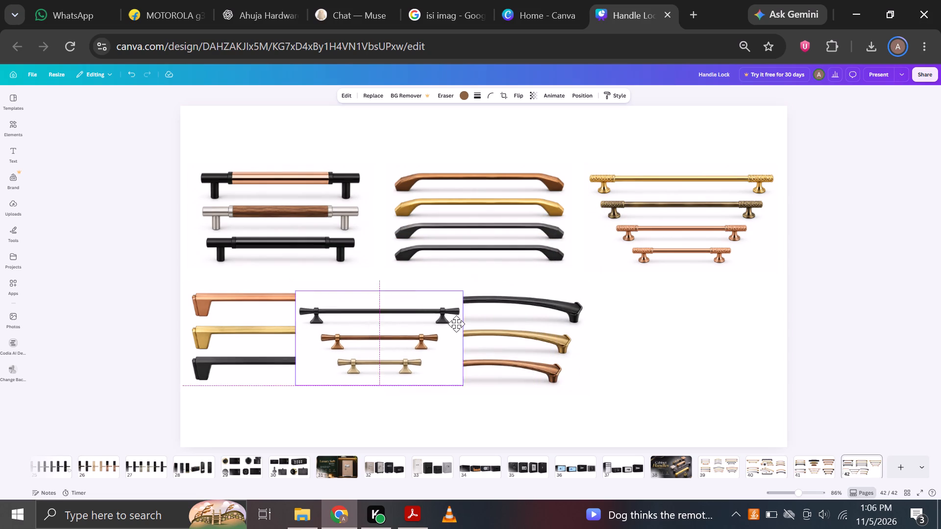
left_click_drag(456, 324, 676, 324)
left_click(838, 311)
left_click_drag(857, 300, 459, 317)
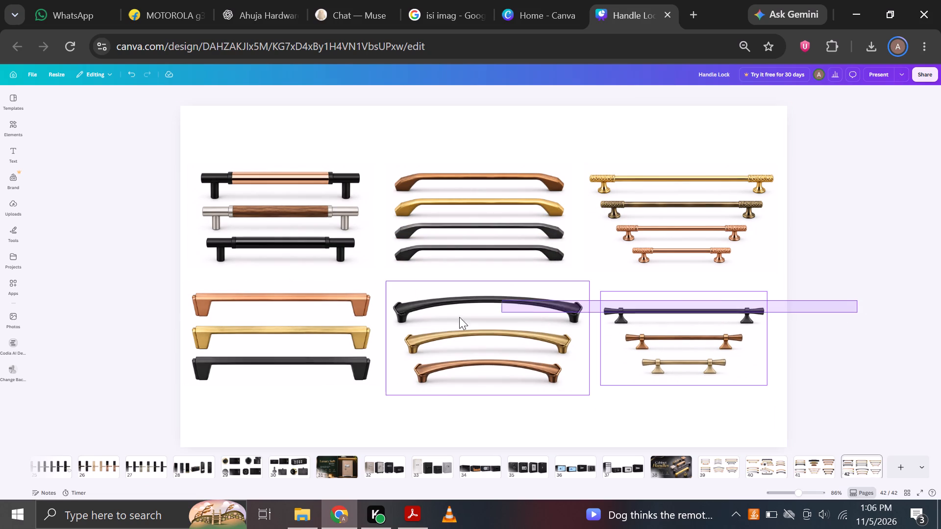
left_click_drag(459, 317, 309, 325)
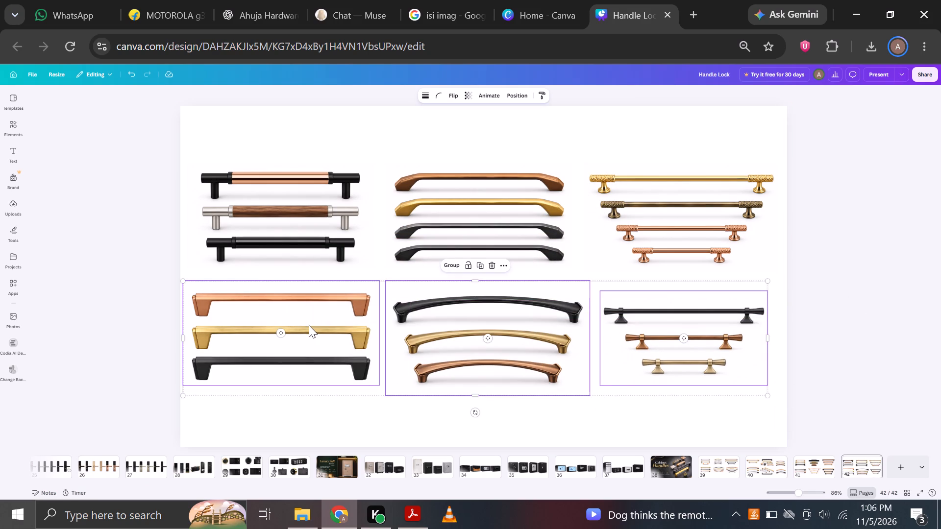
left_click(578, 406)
Scale the curved-handle image in the bottom row down to about 591 × 333 and nudge it slightly right.
left_click(537, 371)
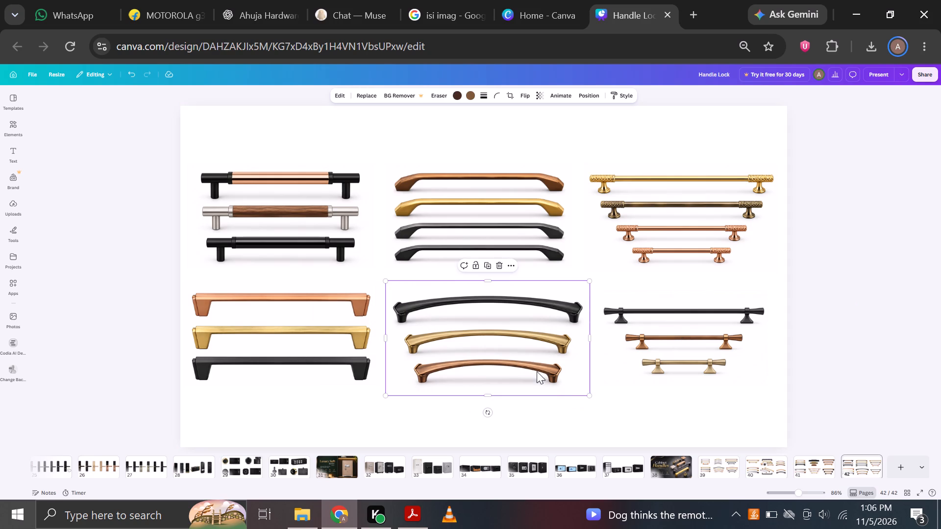
left_click_drag(591, 397, 581, 379)
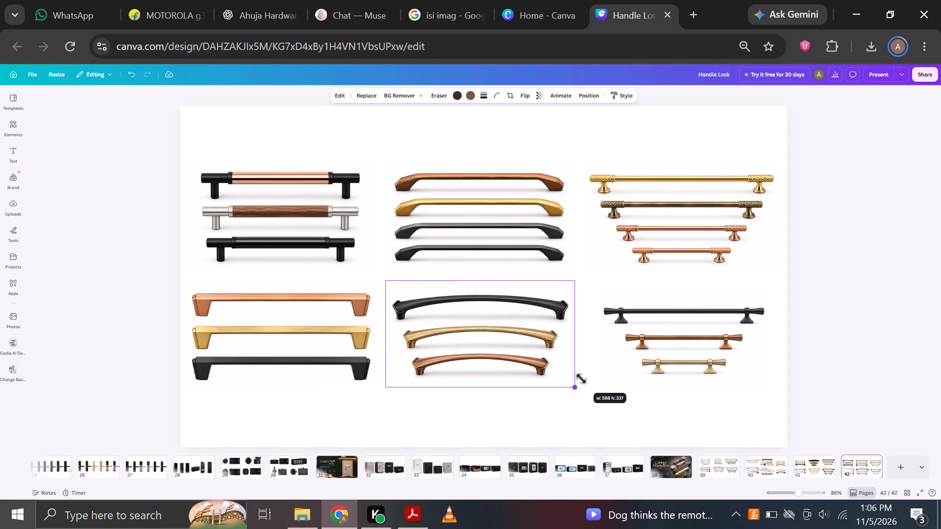
left_click_drag(581, 379, 578, 381)
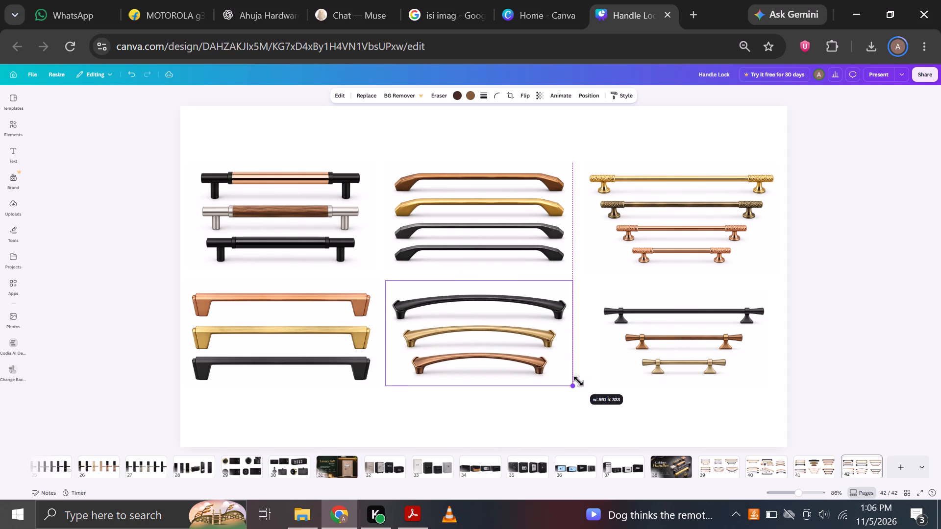
left_click_drag(578, 381, 578, 379)
key("Right")
key("Right")
key("Right")
key("Right")
key("Right")
key("Right")
key("Right")
key("Right")
key("Right")
key("Right")
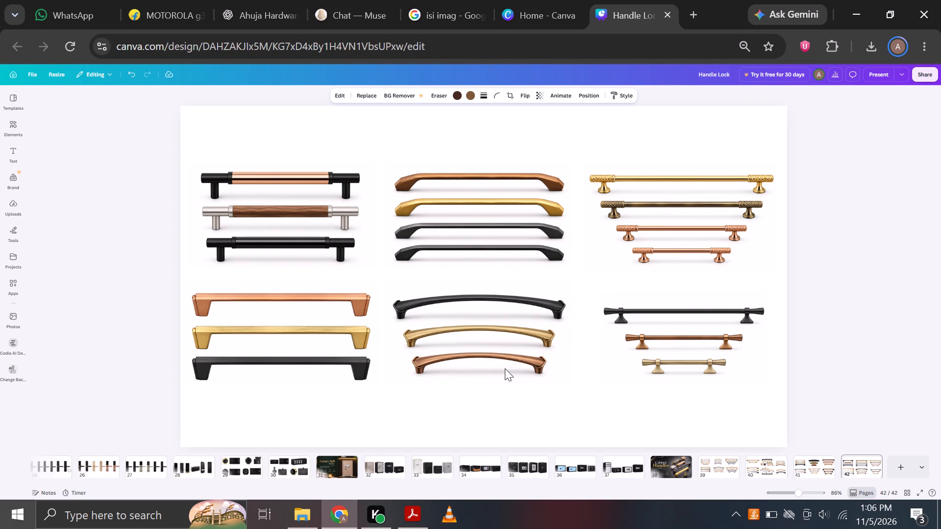
Enlarge the tapered-end handle image to match the height of its bottom-row neighbours and nudge it left beneath the knurled handles.
left_click(656, 354)
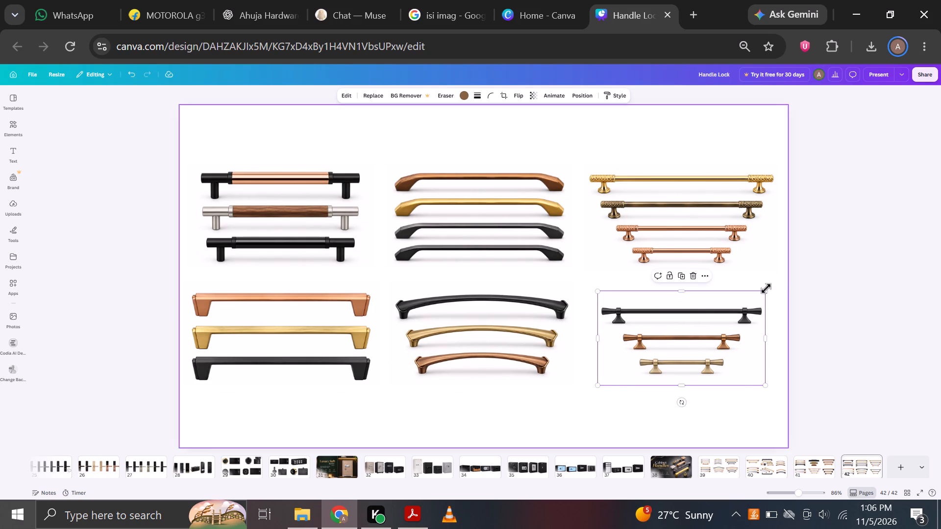
left_click_drag(766, 289, 778, 279)
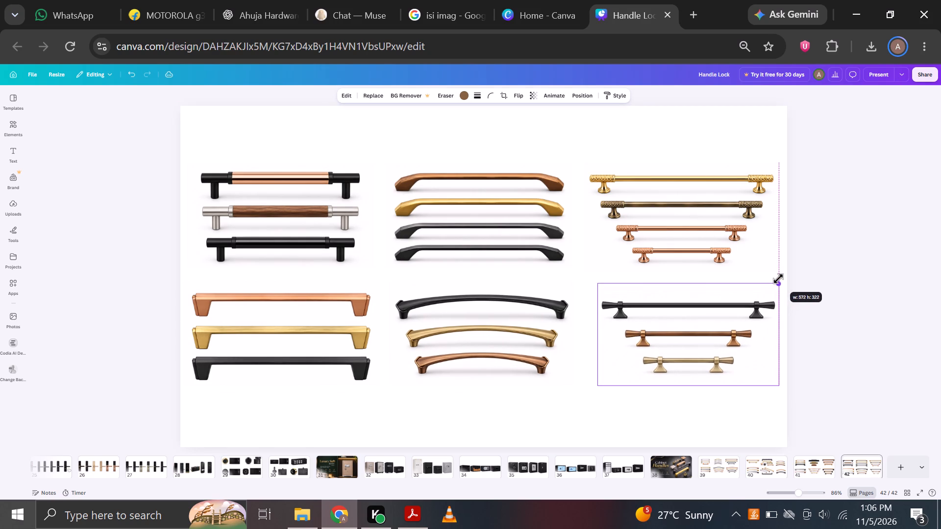
left_click_drag(778, 279, 783, 278)
left_click_drag(861, 316, 401, 323)
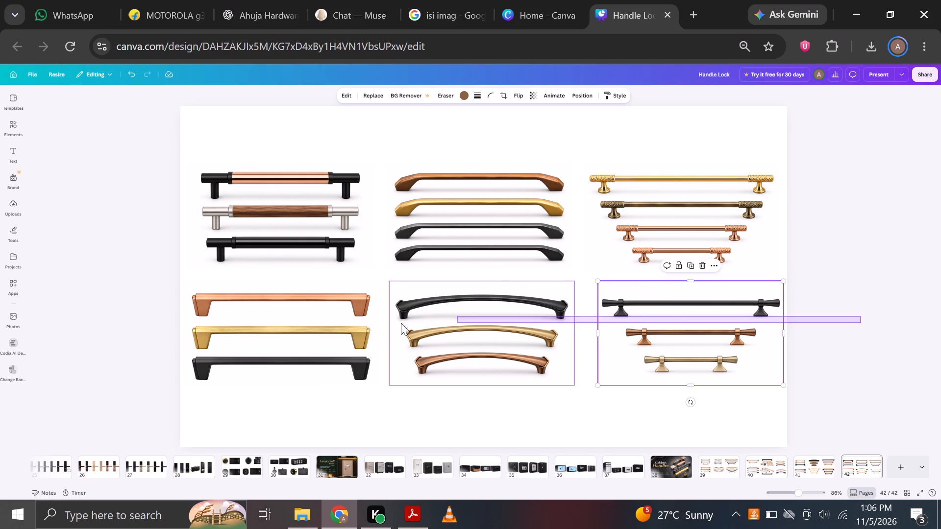
left_click_drag(401, 323, 311, 323)
left_click(218, 323)
left_click(653, 328)
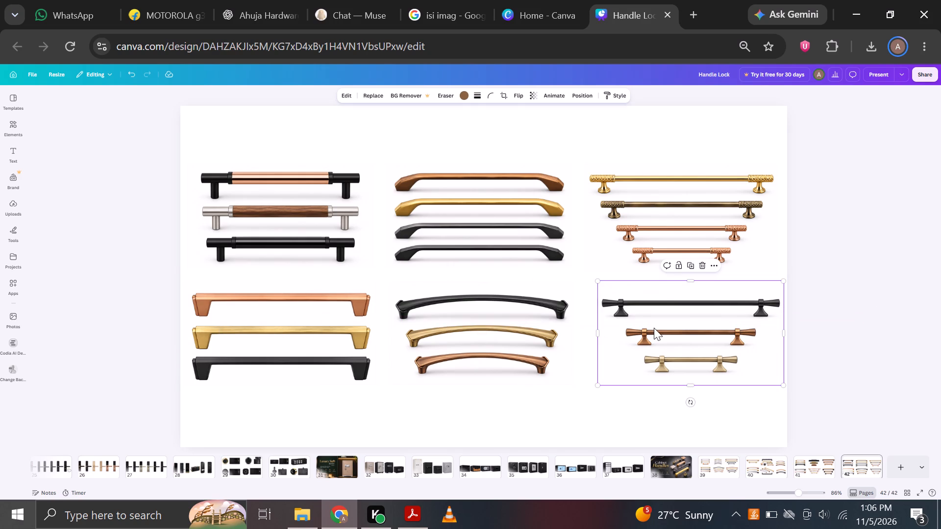
key("Left")
key("Left")
key("Left")
key("Left")
key("Left")
key("Left")
key("Left")
key("Left")
key("Left")
key("Left")
key("Left")
key("Left")
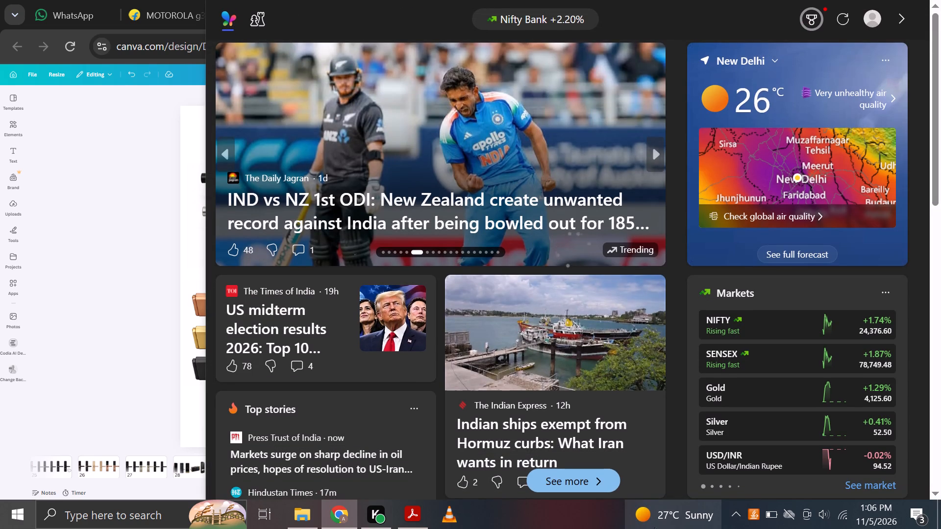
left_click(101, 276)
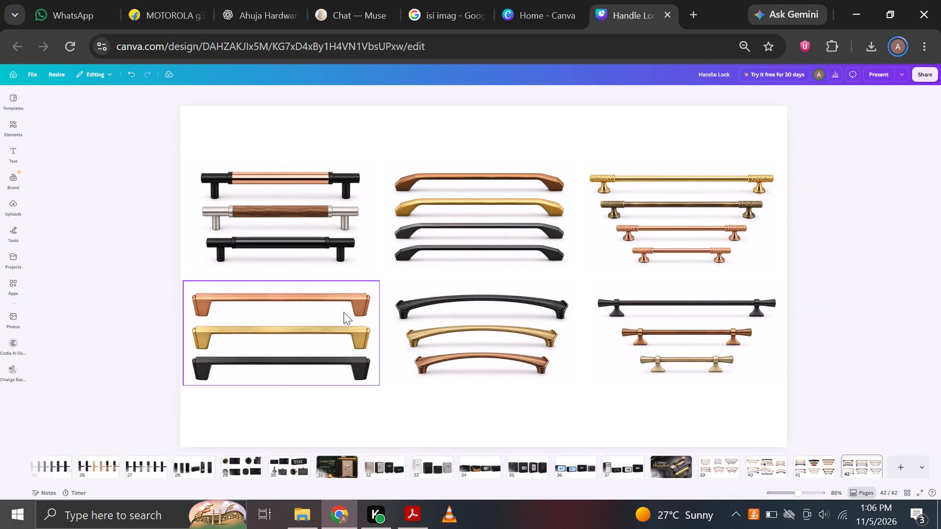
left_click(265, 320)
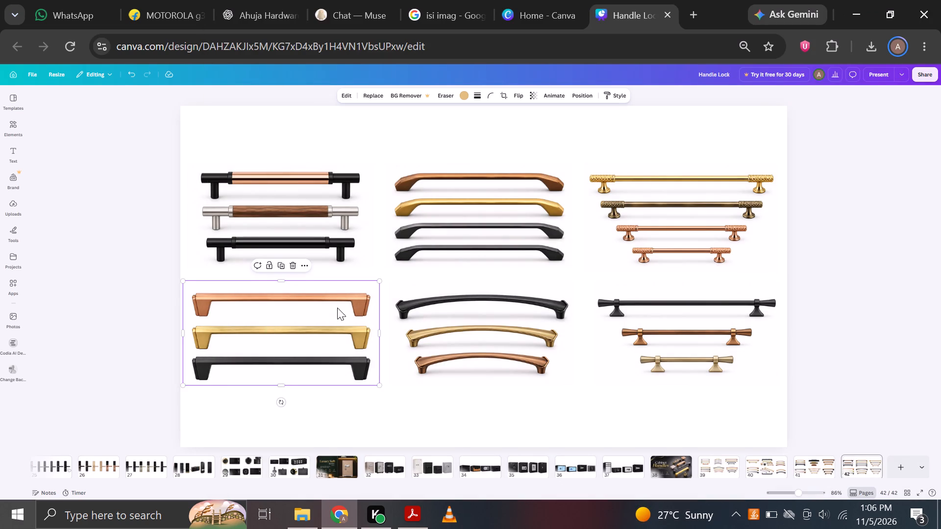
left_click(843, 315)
Add a new blank page 43 after the finished six-image handle page.
left_click(903, 471)
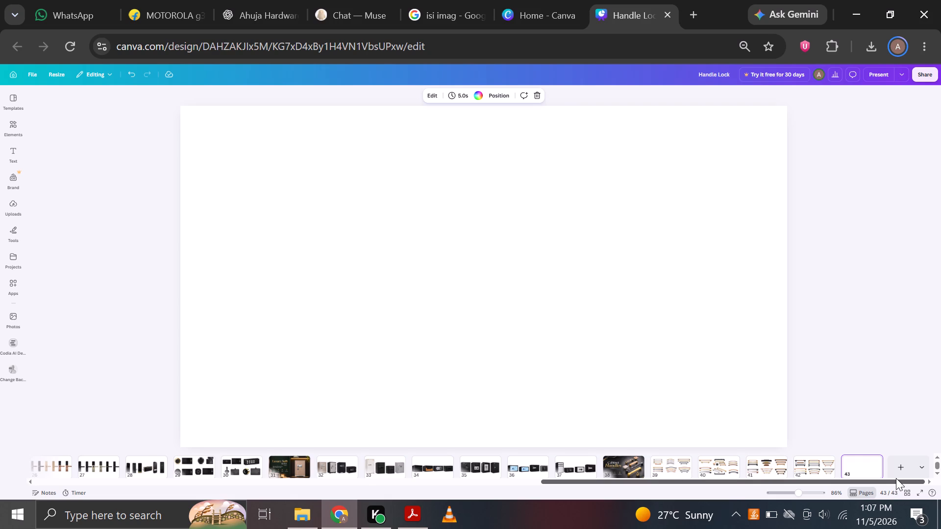
Switch to the Pulli price list in Acrobat and copy the CH-1188 handle photo.
left_click(421, 516)
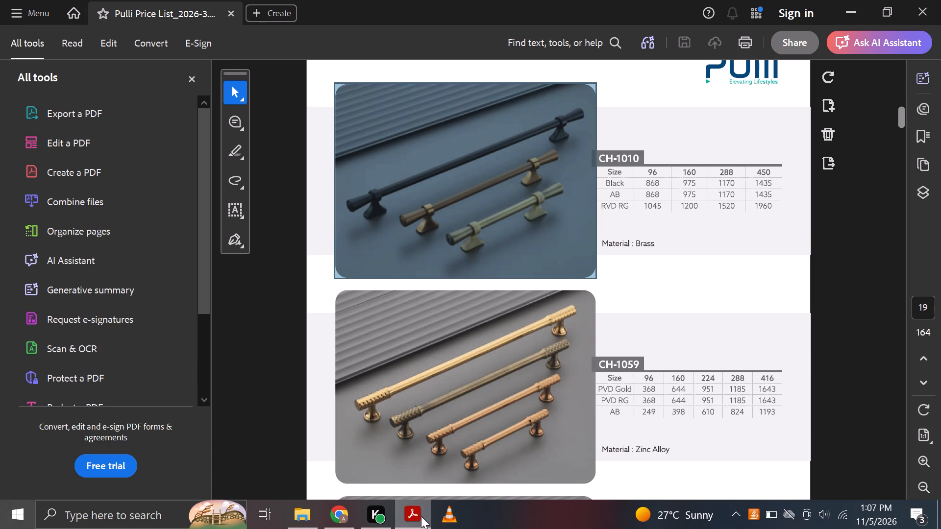
key("Down")
key("Down")
key("Down")
key("Down")
key("Down")
key("Down")
key("Down")
key("Down")
key("Down")
key("Down")
key("Down")
key("Down")
key("Down")
key("Down")
key("Down")
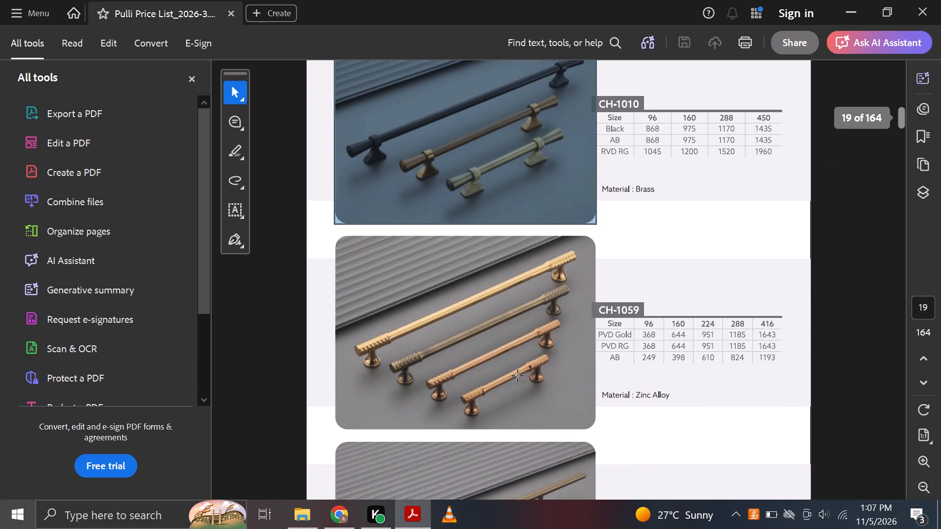
key("Down")
key("Down")
key("Down")
key("Down")
key("Down")
key("Down")
key("Down")
key("Down")
key("Down")
key("Down")
key("Down")
key("Down")
key("Down")
key("Down")
key("Down")
key("Down")
key("Down")
key("Down")
key("Down")
key("Down")
key("Down")
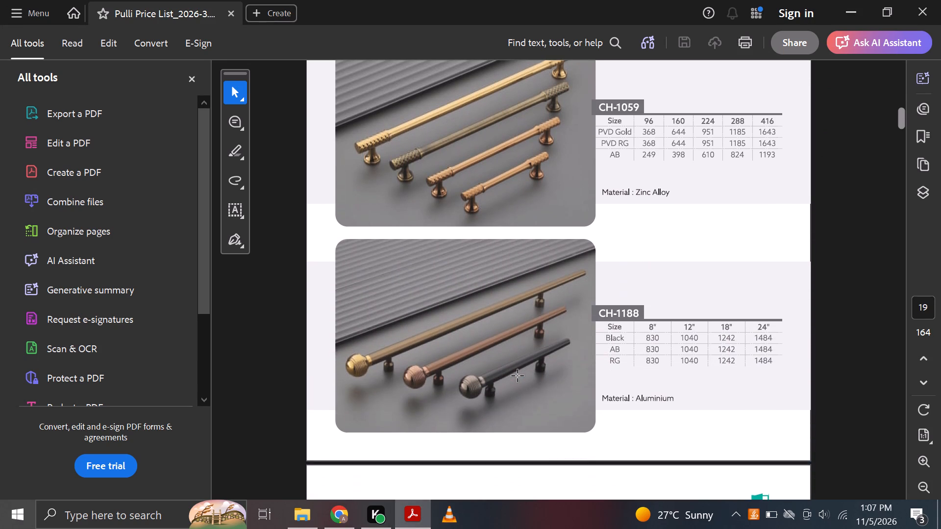
key("Down")
key("Down")
key("Down")
key("Down")
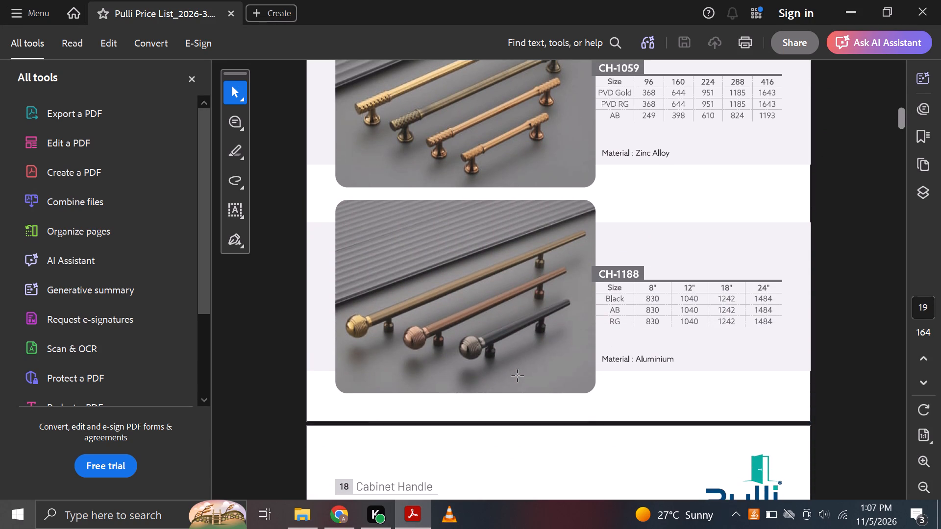
left_click(508, 320)
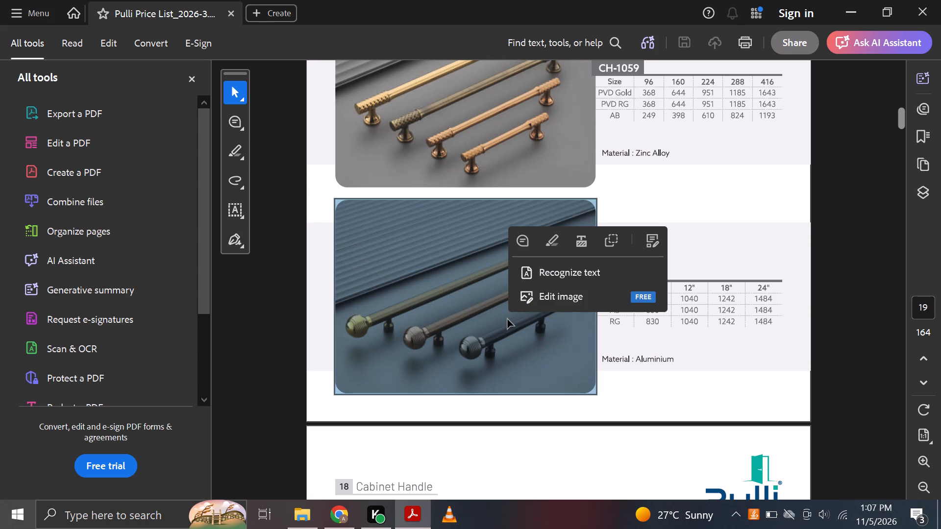
left_click(619, 236)
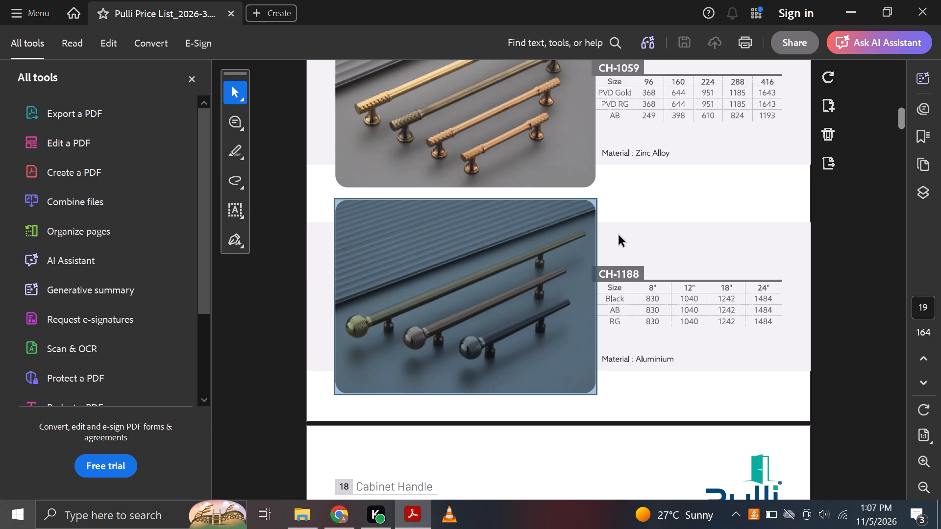
left_click(347, 523)
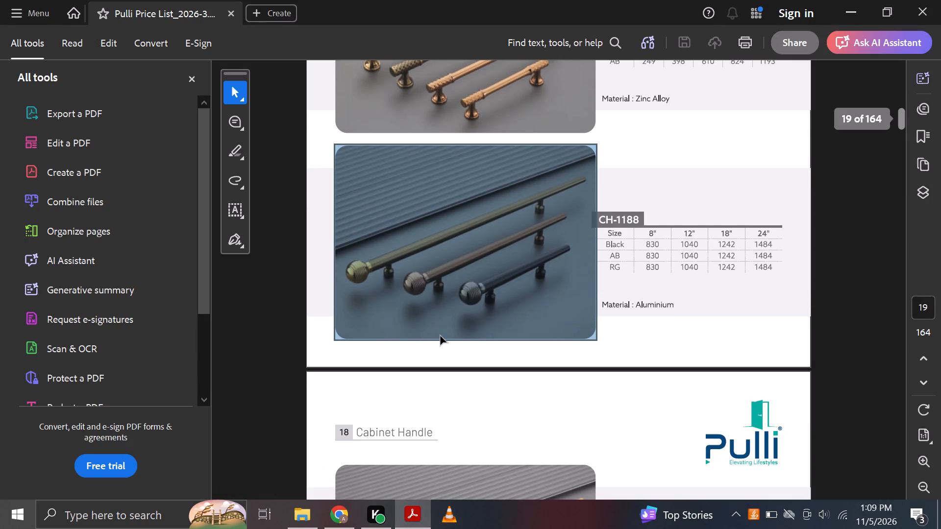
key("Down")
key("Down")
key("Down")
key("Down")
key("Down")
key("Down")
key("Down")
key("Down")
key("Down")
key("Down")
key("Down")
key("Down")
key("Down")
key("Down")
key("Down")
key("Down")
key("Down")
key("Down")
key("Down")
key("Down")
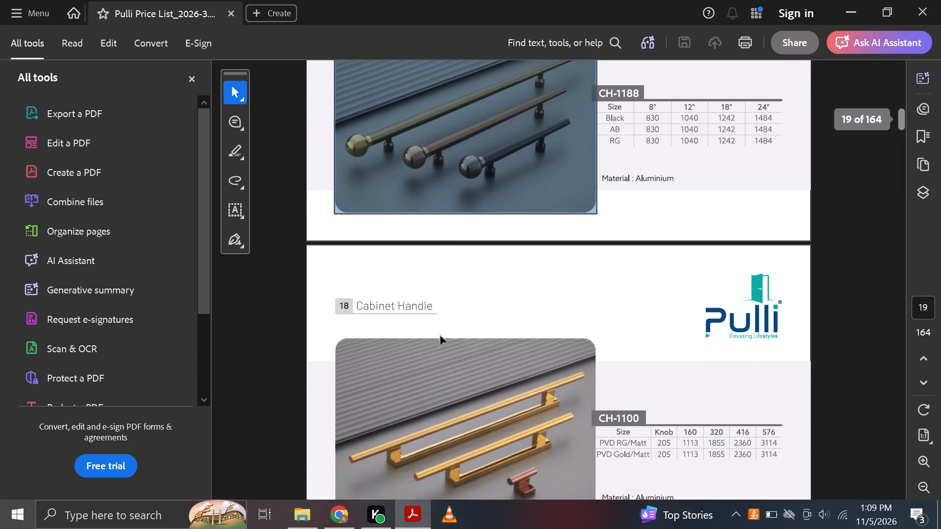
key("Down")
key("Down")
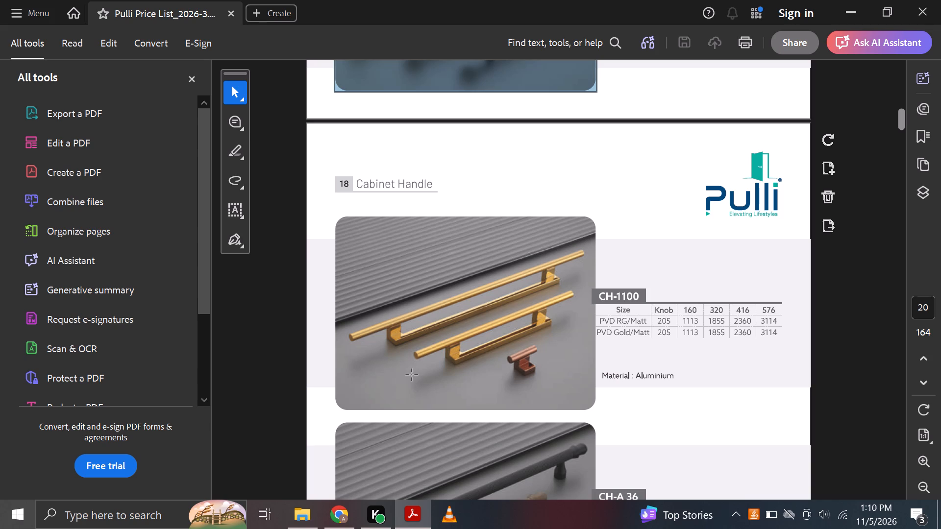
left_click(451, 329)
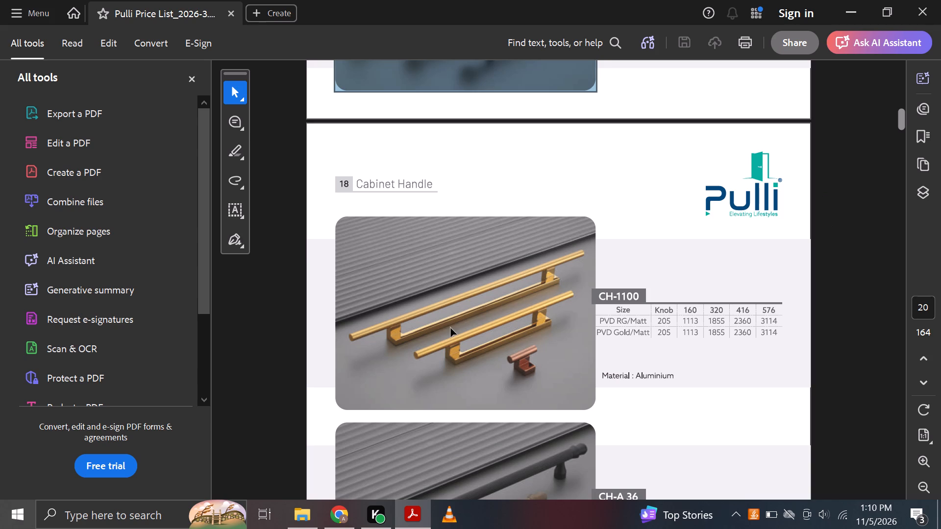
left_click(556, 252)
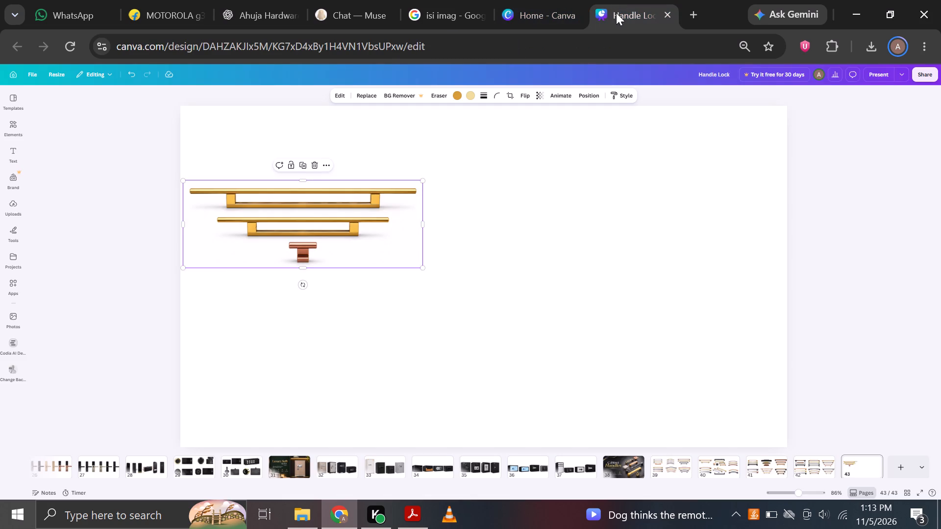
key("ctrl+v")
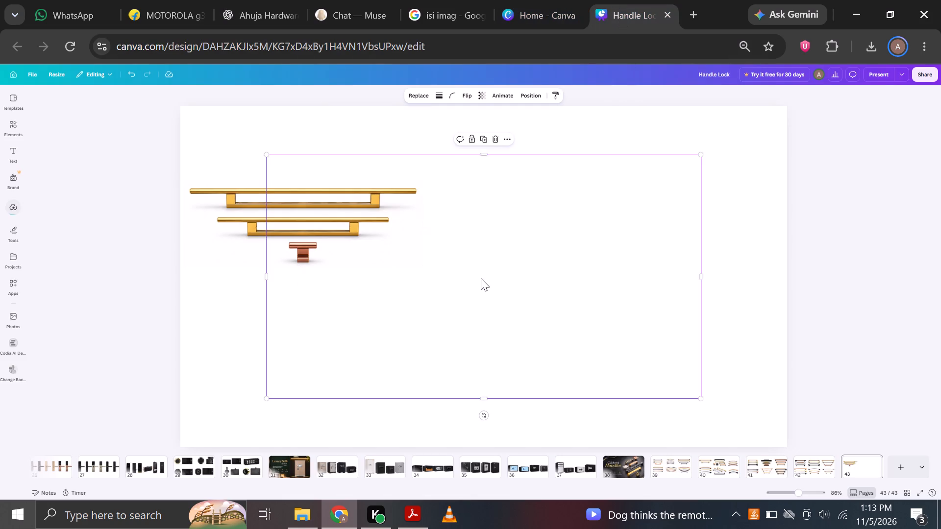
left_click_drag(699, 154, 578, 229)
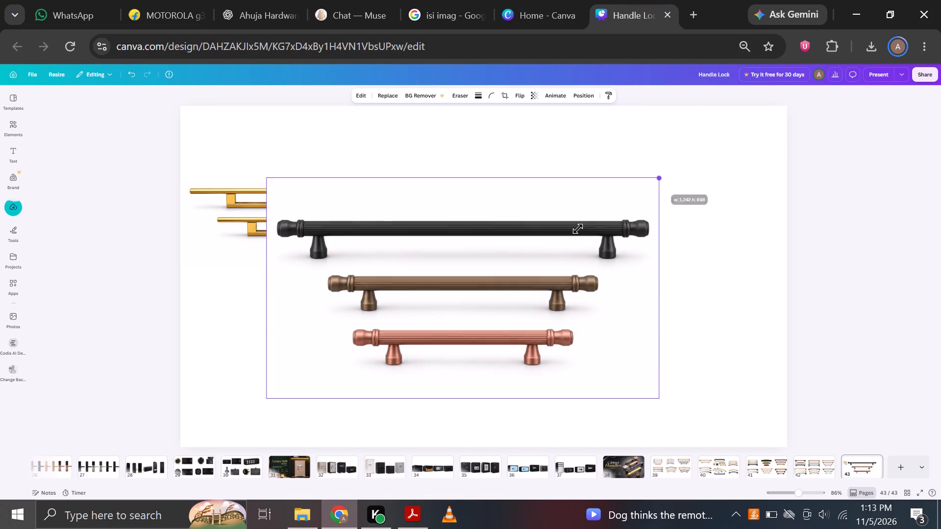
left_click_drag(578, 229, 462, 306)
left_click_drag(400, 363, 355, 362)
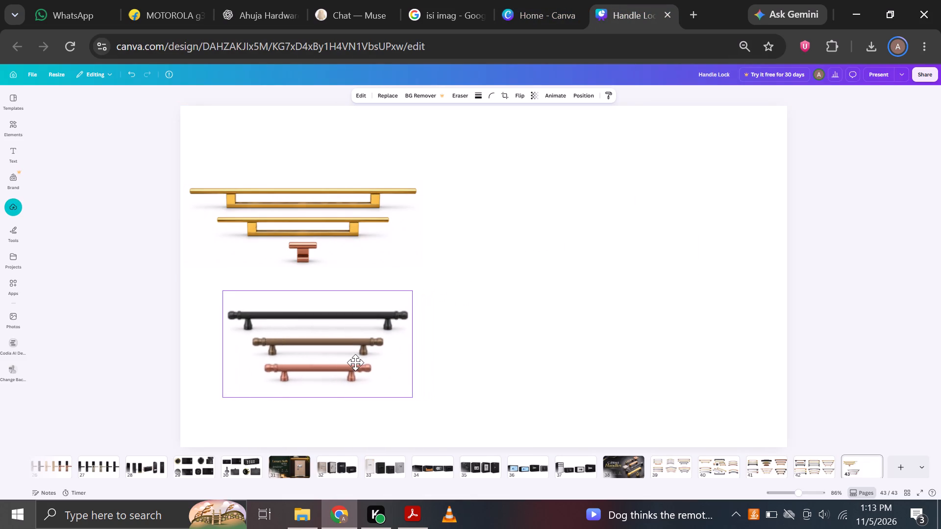
left_click_drag(355, 362, 348, 362)
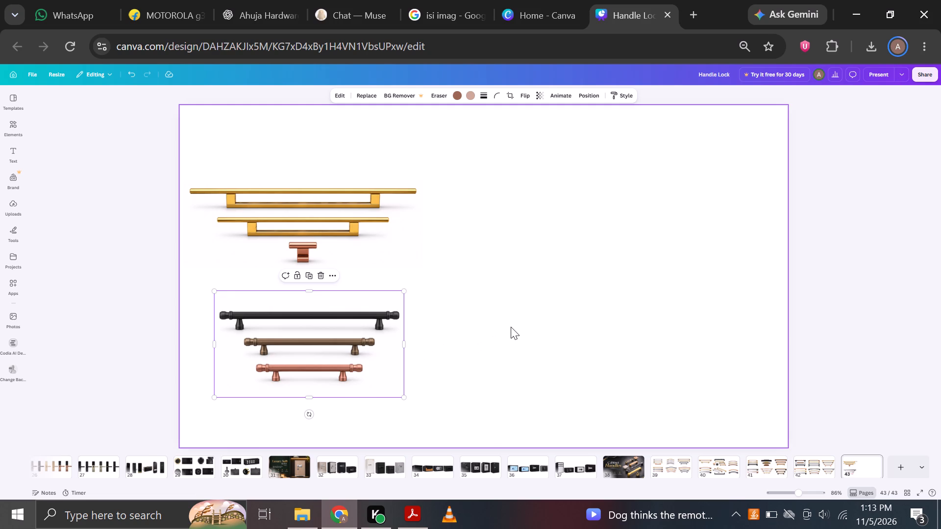
left_click(511, 327)
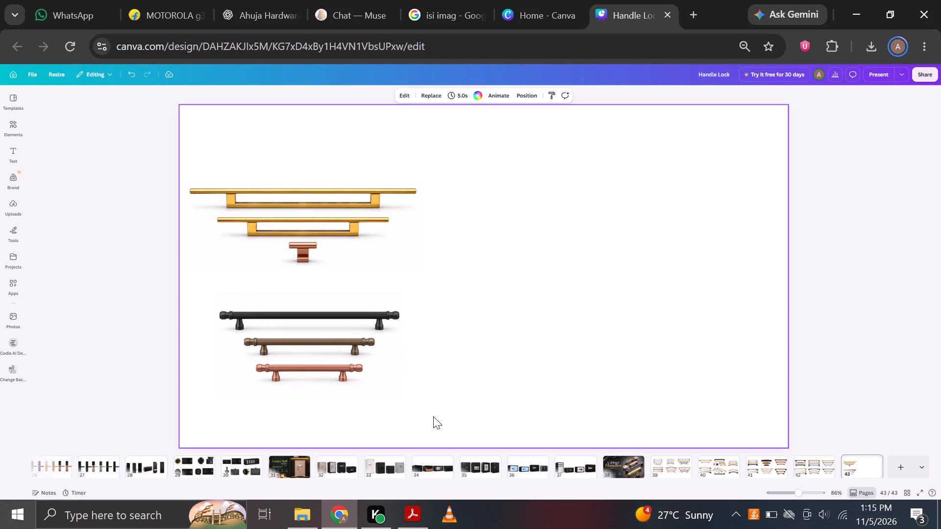
Switch to the Pulli price list in Acrobat and look through the cabinet handle pages after CH-A 36, up to catalogue pages 25 and 26.
left_click(411, 507)
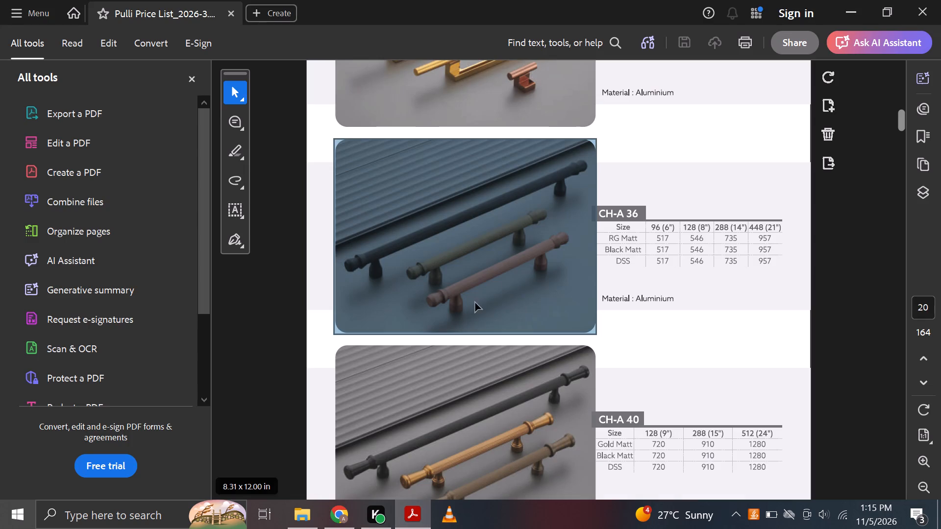
key("Down")
key("Down")
key("Down")
key("Down")
key("Down")
key("Down")
key("Down")
key("Down")
key("Down")
key("Down")
key("Down")
key("Down")
key("Down")
key("Down")
key("Down")
key("Down")
key("Down")
key("Down")
key("Down")
key("Down")
key("Down")
key("Down")
key("Down")
key("Down")
key("Down")
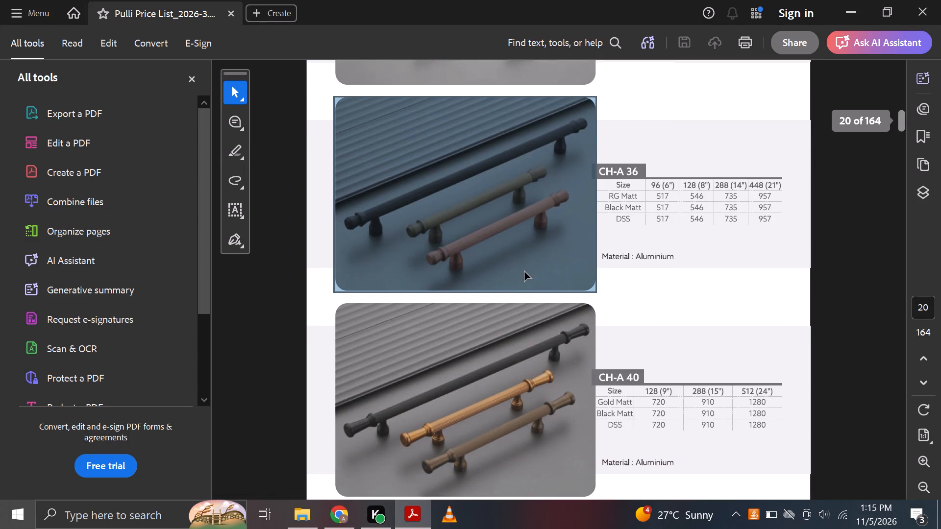
key("Down")
key("Down")
key("Down")
key("Down")
key("Down")
key("Down")
key("Down")
key("Down")
key("Down")
key("Down")
key("Down")
key("Down")
key("Down")
key("Down")
key("Down")
key("Down")
key("Down")
key("Down")
key("Down")
key("Down")
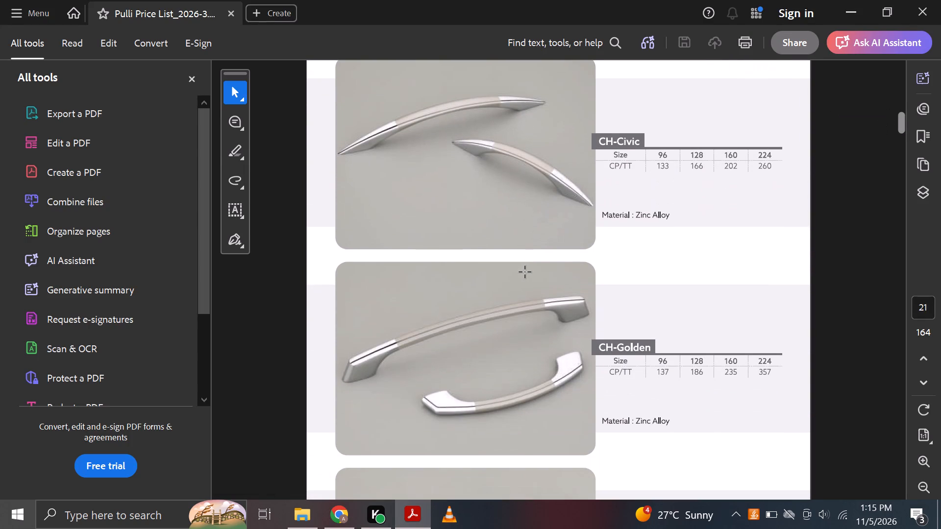
key("Down")
key("Down")
key("Down")
key("Down")
key("Down")
key("Down")
key("Down")
key("Down")
key("Down")
key("Down")
key("Down")
key("Down")
key("Down")
key("Down")
key("Down")
key("Down")
key("Down")
key("Down")
key("Down")
key("Down")
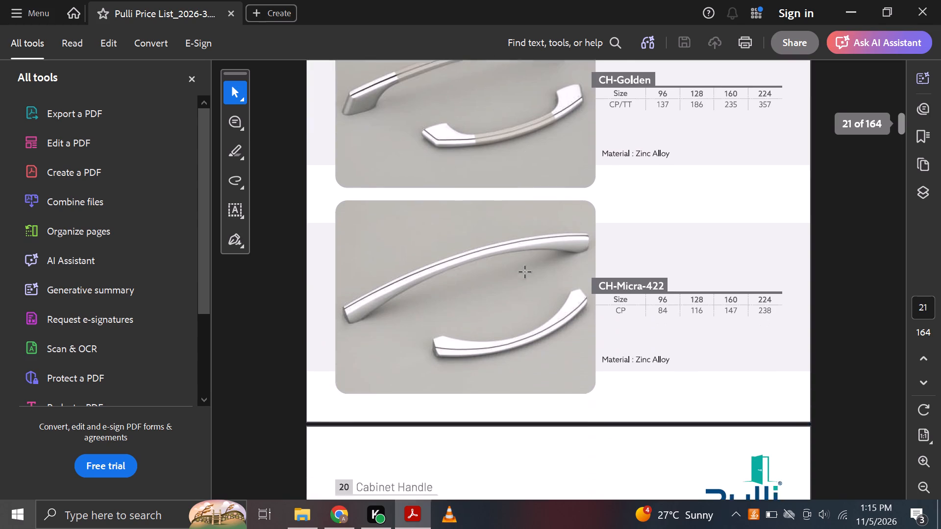
key("Down")
key("Down")
key("Down")
key("Down")
key("Down")
key("Down")
key("Down")
key("Down")
key("Down")
key("Down")
key("Down")
key("Down")
key("Down")
key("Down")
key("Down")
key("Down")
key("Down")
key("Down")
key("Down")
key("Down")
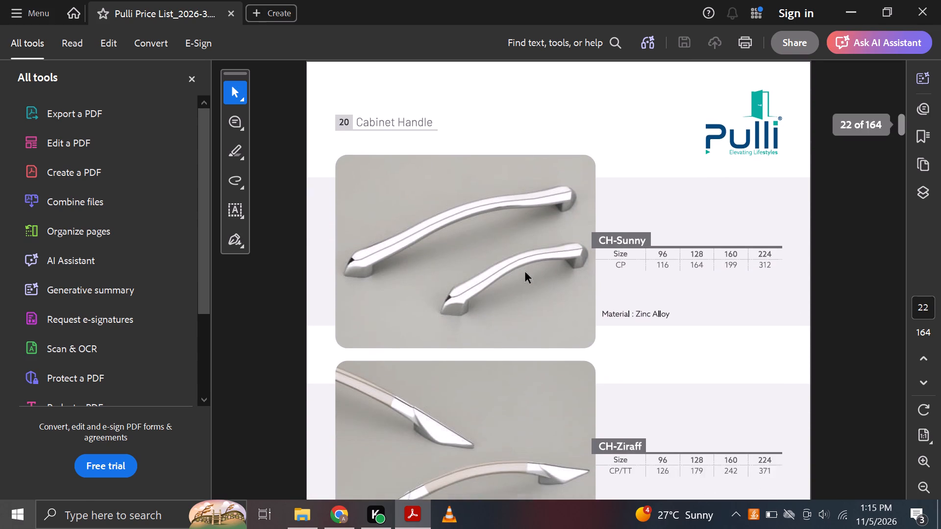
key("Down")
key("Down")
key("Down")
key("Down")
key("Down")
key("Down")
key("Down")
key("Down")
key("Down")
key("Down")
key("Down")
key("Down")
key("Down")
key("Down")
key("Down")
key("Down")
key("Down")
key("Down")
key("Down")
key("Down")
key("Down")
key("Down")
key("Down")
key("Down")
key("Down")
key("Down")
key("Down")
key("Down")
key("Down")
key("Down")
key("Down")
key("Down")
key("Down")
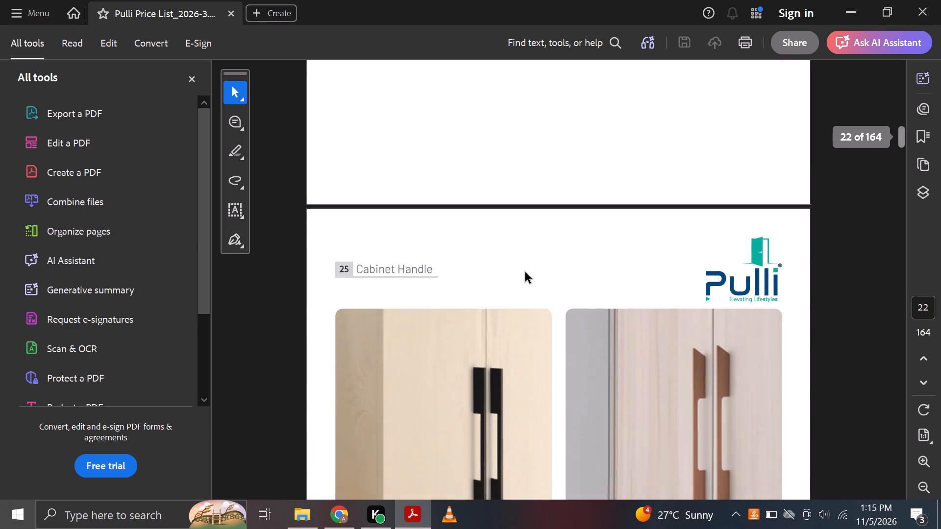
key("Down")
key("Down")
key("Down")
key("Down")
key("Down")
key("Down")
key("Down")
key("Down")
key("Down")
key("Down")
key("Down")
key("Down")
key("Down")
key("Down")
key("Down")
key("Down")
key("Down")
key("Down")
key("Down")
key("Down")
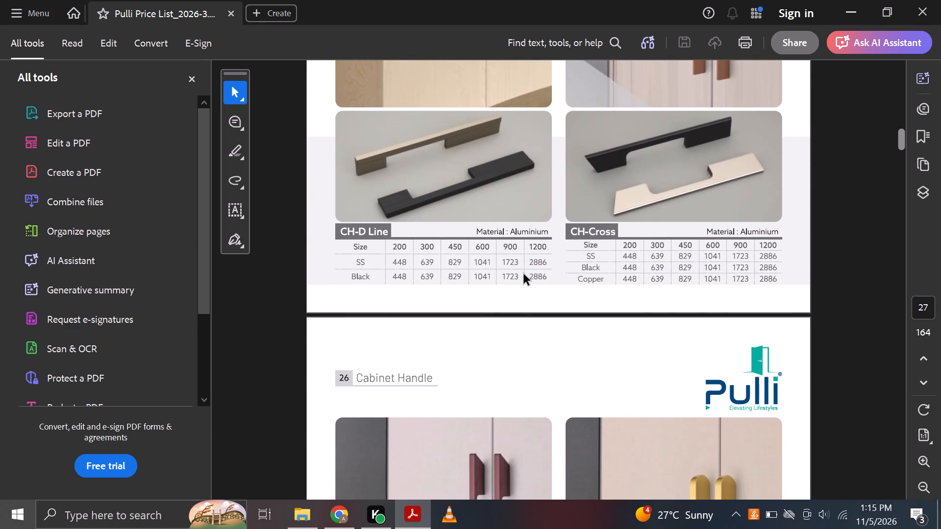
Look through the cabinet handle pages of the Pulli price list from catalogue page 25 to page 28.
key("Up")
key("Up")
key("Up")
key("Up")
key("Up")
key("Up")
key("Up")
key("Up")
key("Up")
key("Up")
key("Up")
key("Up")
key("Up")
key("Up")
key("Up")
key("Up")
key("Down")
key("Down")
key("Down")
key("Down")
key("Down")
key("Down")
key("Down")
key("Down")
key("Down")
key("Down")
key("Down")
key("Down")
key("Down")
key("Down")
key("Down")
key("Down")
key("Down")
key("Down")
key("Down")
key("Down")
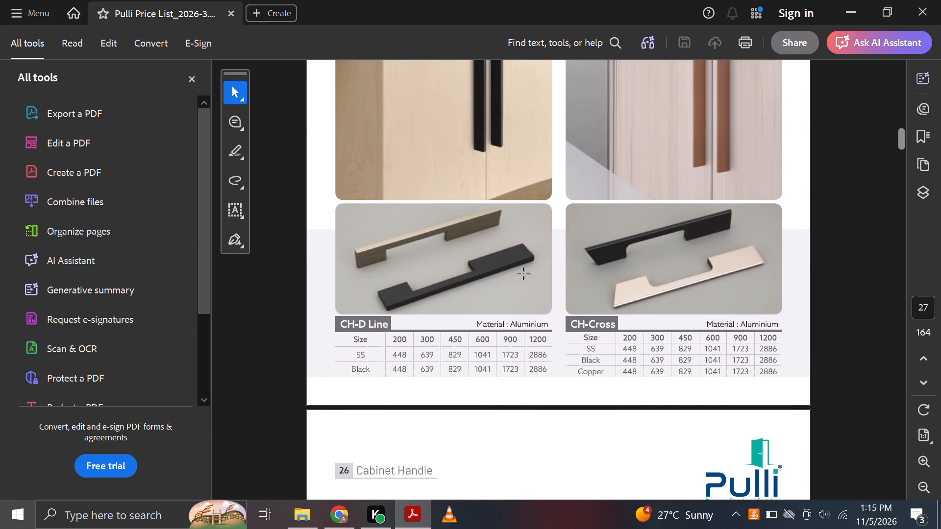
key("Down")
key("Down")
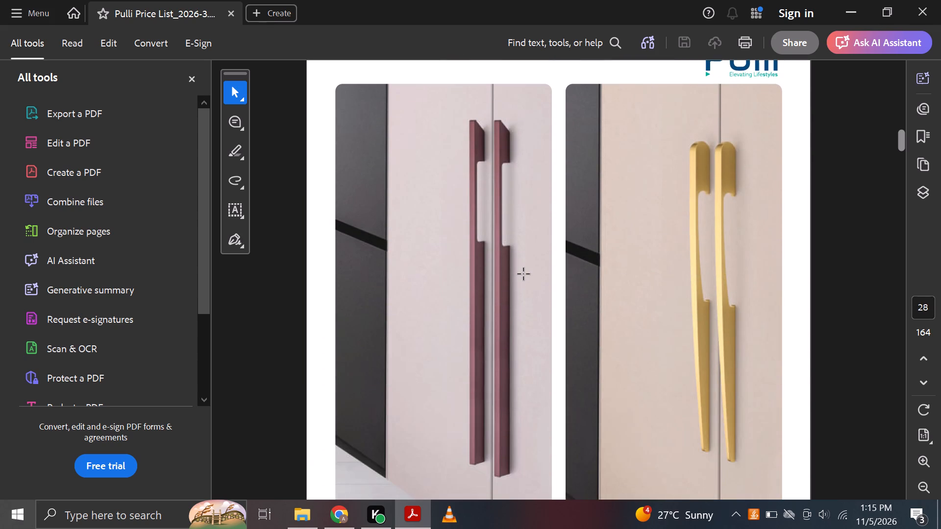
key("Down")
key("Down")
key("Down")
key("Down")
key("Down")
key("Down")
key("Down")
key("Down")
key("Down")
key("Down")
key("Down")
key("Down")
key("Down")
key("Down")
key("Down")
key("Down")
key("Down")
key("Down")
key("Down")
key("Down")
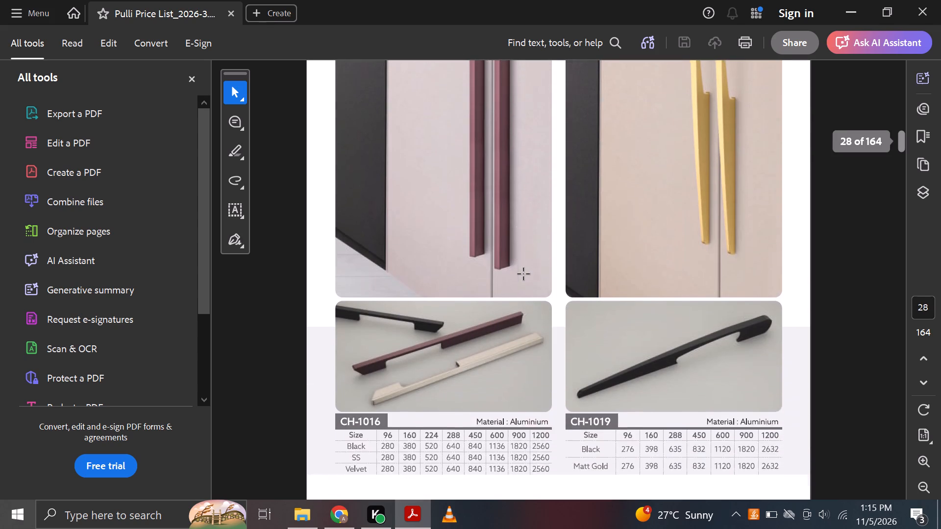
key("Down")
key("Down")
key("Down")
key("Down")
key("Down")
key("Down")
key("Down")
key("Down")
key("Down")
key("Down")
key("Down")
key("Down")
key("Down")
key("Down")
key("Down")
key("Down")
key("Down")
key("Down")
key("Down")
key("Down")
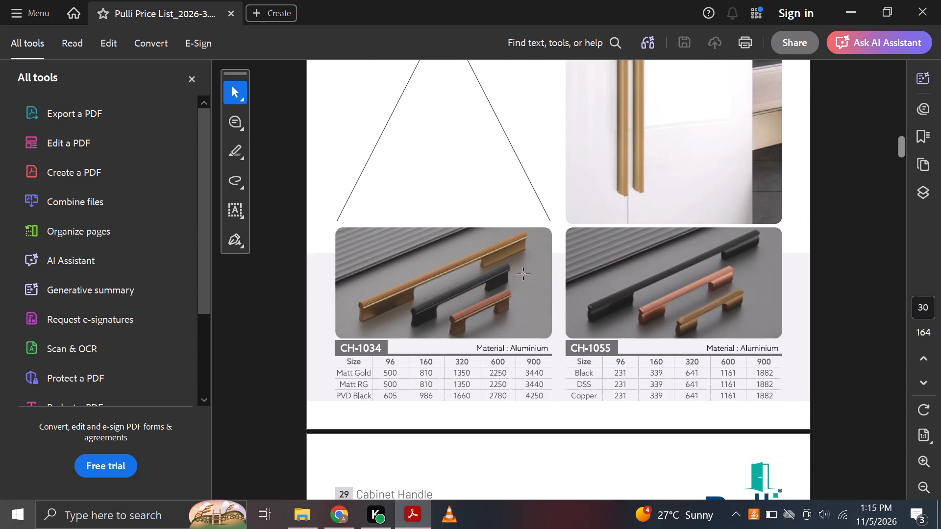
key("Down")
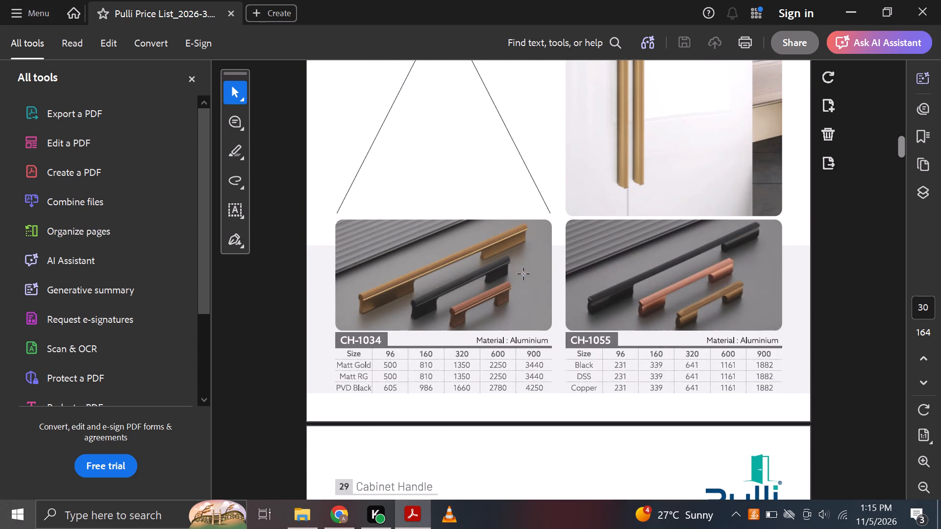
scroll(524, 274, "down", 2)
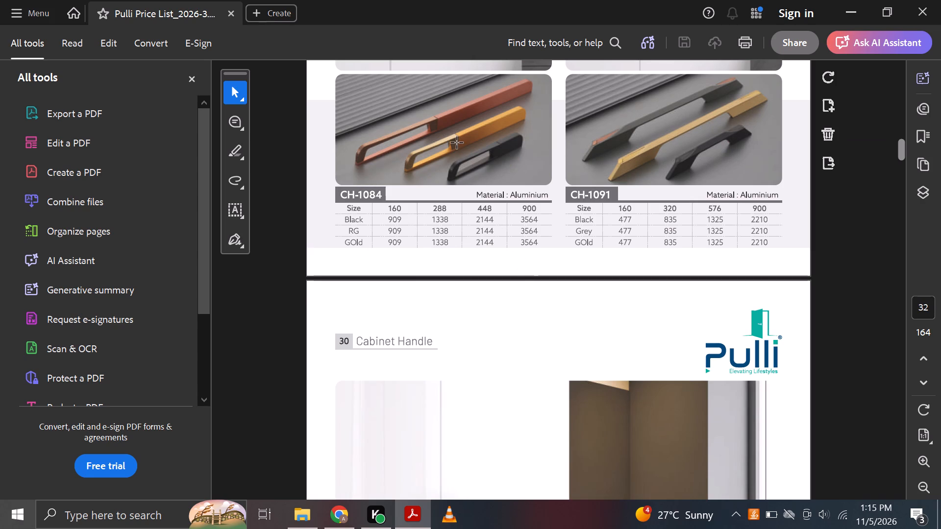
left_click(628, 139)
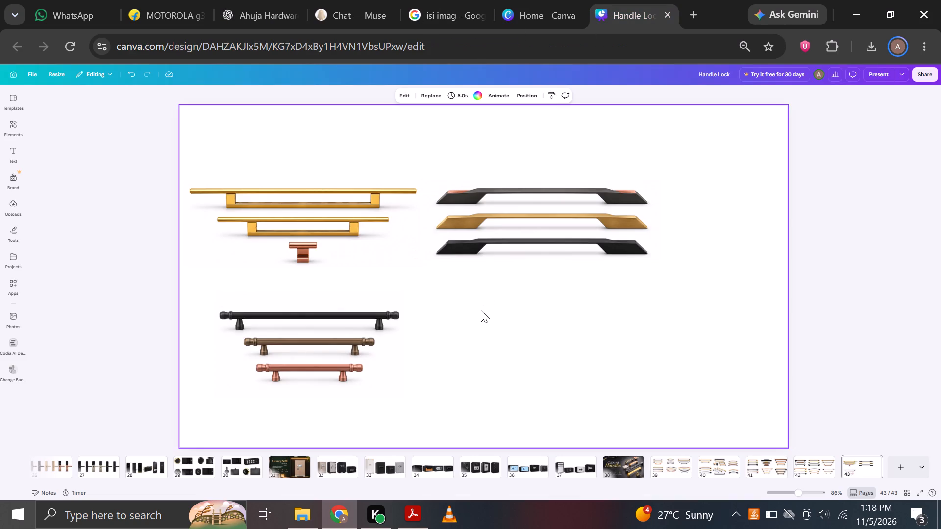
key("ctrl+v")
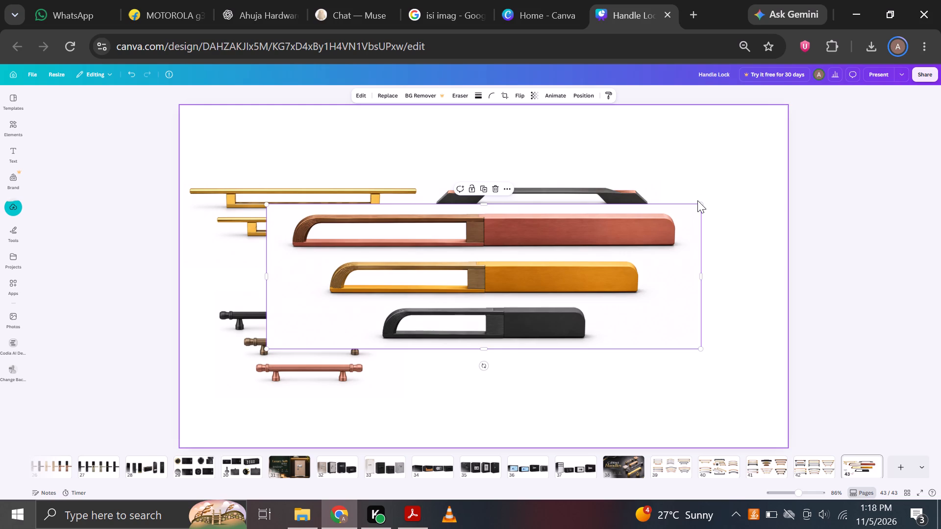
left_click_drag(699, 202, 458, 276)
left_click_drag(360, 314, 510, 340)
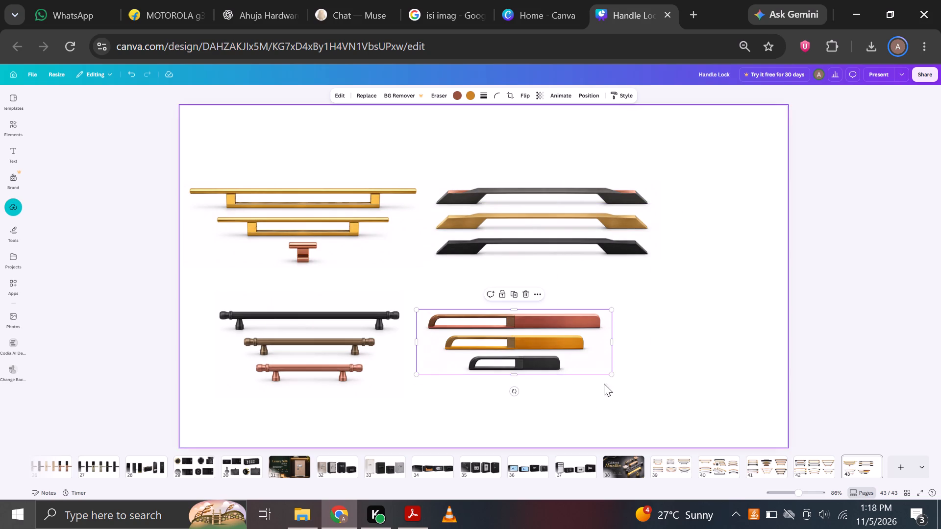
left_click_drag(611, 371, 658, 409)
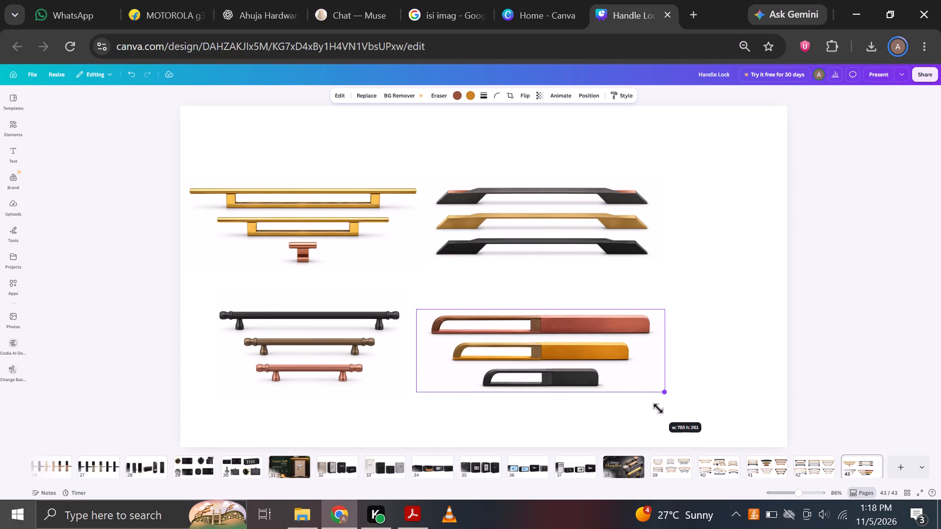
left_click_drag(658, 409, 665, 411)
left_click(735, 318)
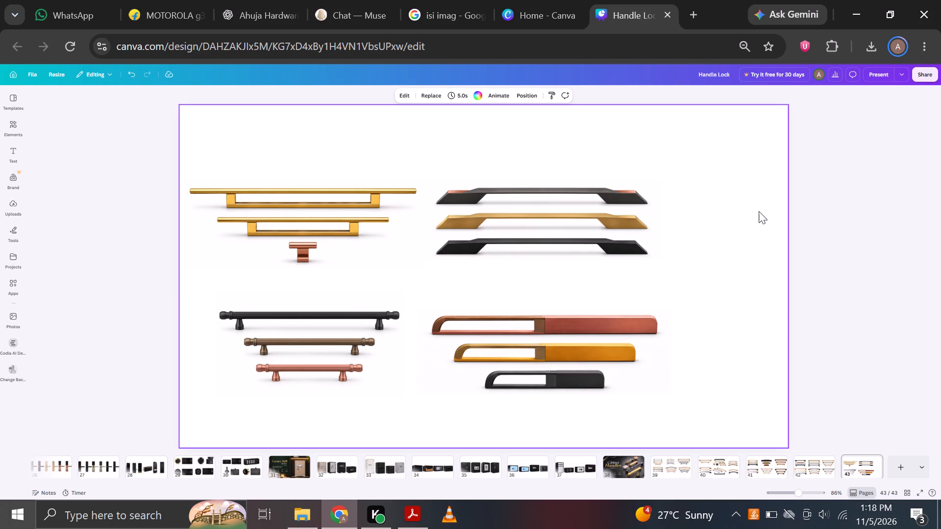
Nudge the CH-1091 image right to widen the gap from the gold CH-1100 handles.
left_click(620, 230)
key("Right")
key("Right")
key("Right")
key("Right")
key("Right")
key("Right")
key("Right")
key("Right")
key("Right")
key("Right")
key("Right")
key("Right")
key("Right")
key("Right")
key("Right")
key("Right")
key("Right")
key("Right")
key("Right")
key("Right")
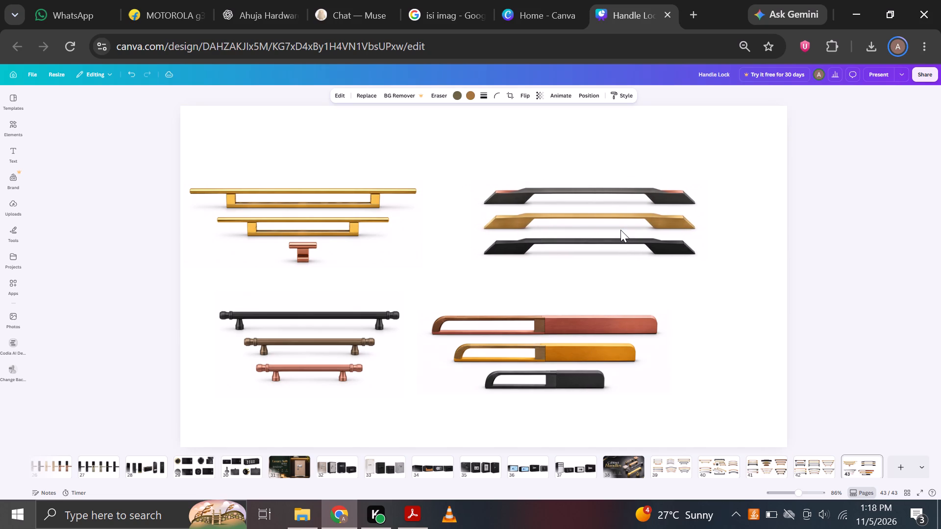
Nudge the CH-1084 image right until it sits centred beneath the CH-1091 handles.
left_click(605, 356)
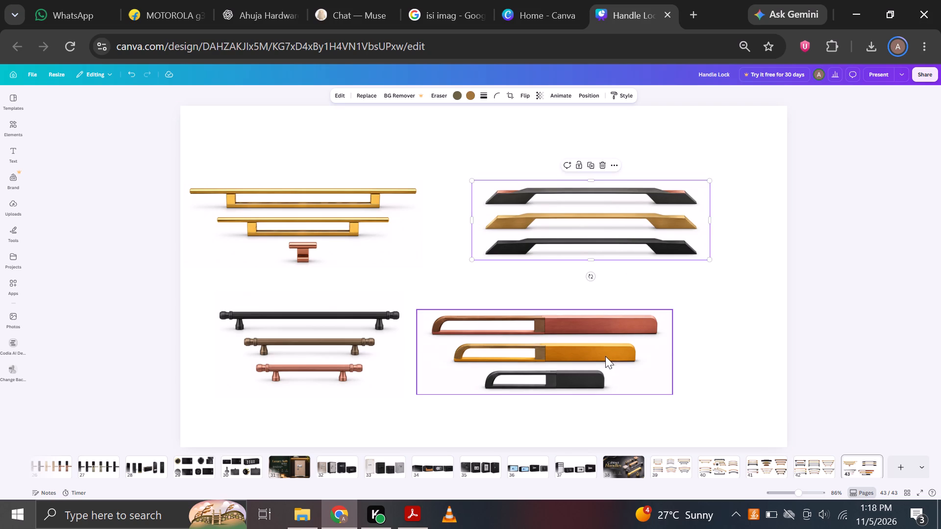
key("Right")
key("Right")
key("Right")
key("Right")
key("Right")
key("Right")
key("Right")
key("Right")
key("Right")
key("Right")
key("Right")
key("Right")
key("Right")
key("Right")
key("Right")
key("Right")
key("Right")
key("Right")
key("Right")
key("Right")
key("Right")
key("Right")
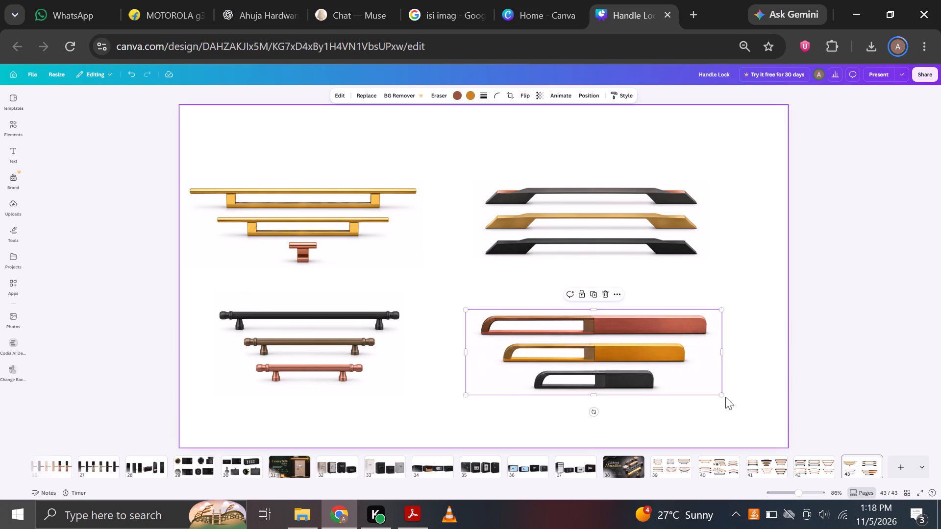
Enlarge the CH-1084 image and the CH-1091 image above it to roughly matching widths.
left_click_drag(722, 396, 751, 425)
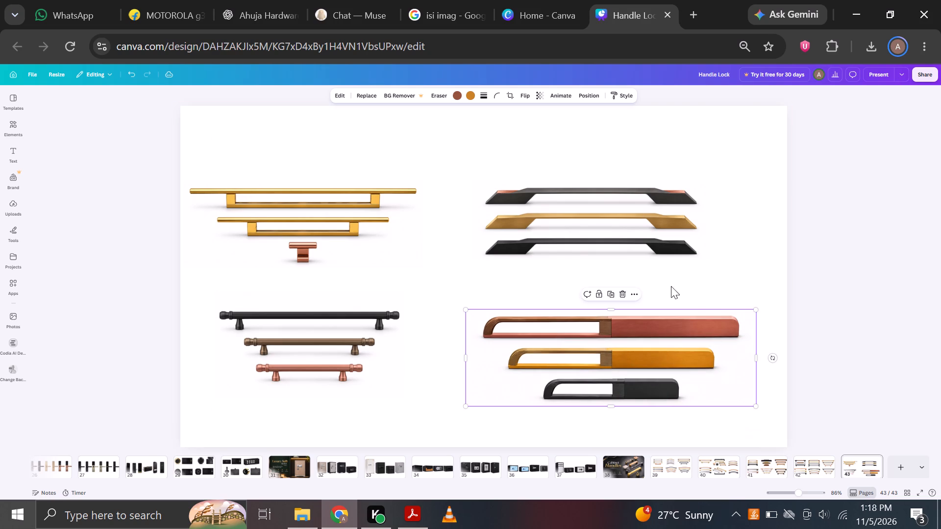
left_click(629, 227)
left_click_drag(710, 259, 718, 268)
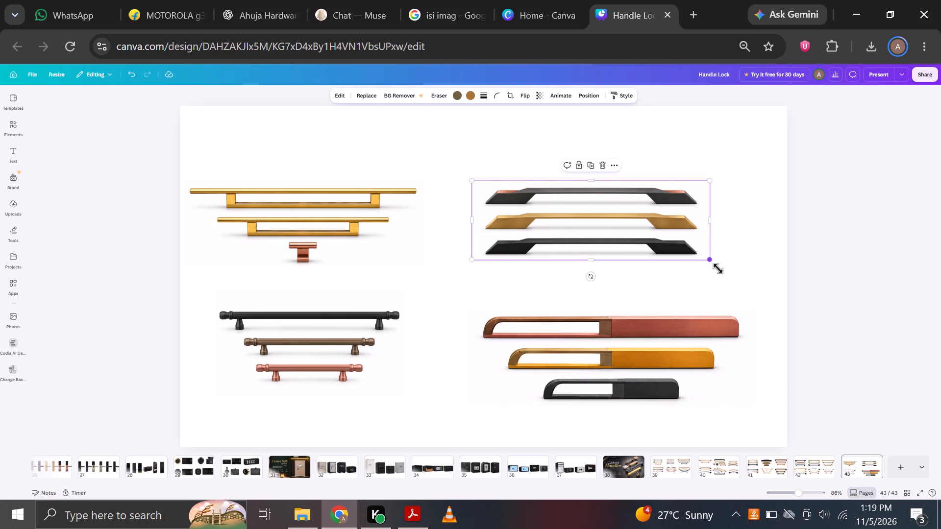
left_click_drag(718, 268, 736, 283)
left_click_drag(736, 283, 744, 289)
left_click(716, 259)
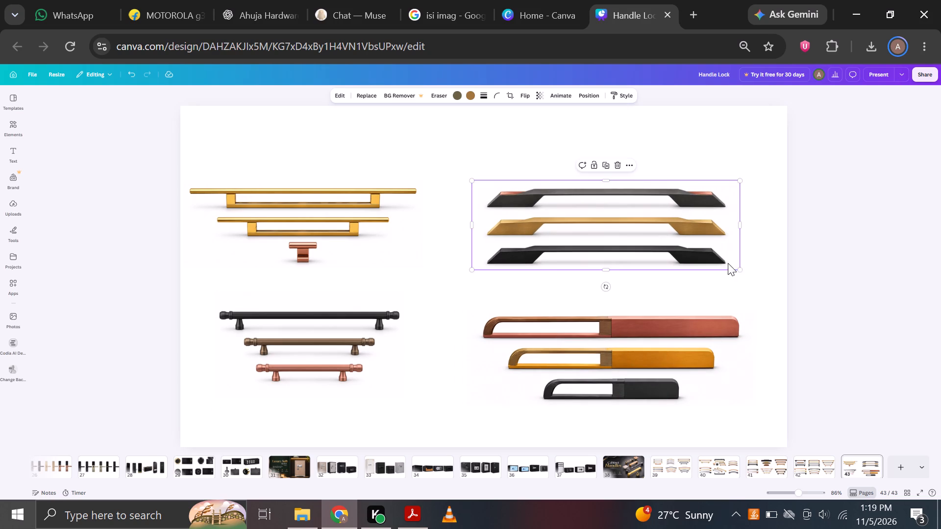
left_click_drag(739, 267, 743, 272)
Enlarge the round bar handles and the gold CH-1100 image, and centre the bar handles beneath CH-1100.
left_click(262, 376)
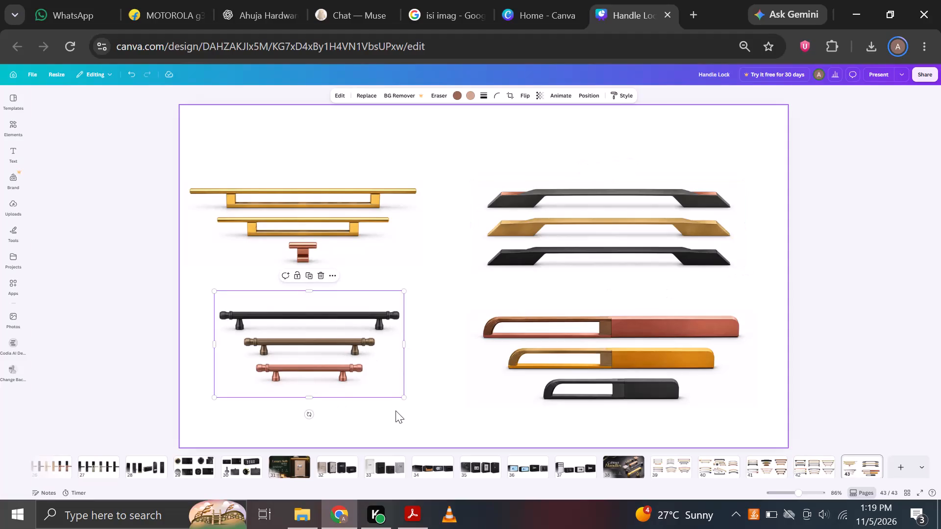
left_click_drag(404, 398, 459, 431)
left_click_drag(389, 398, 367, 396)
left_click(340, 231)
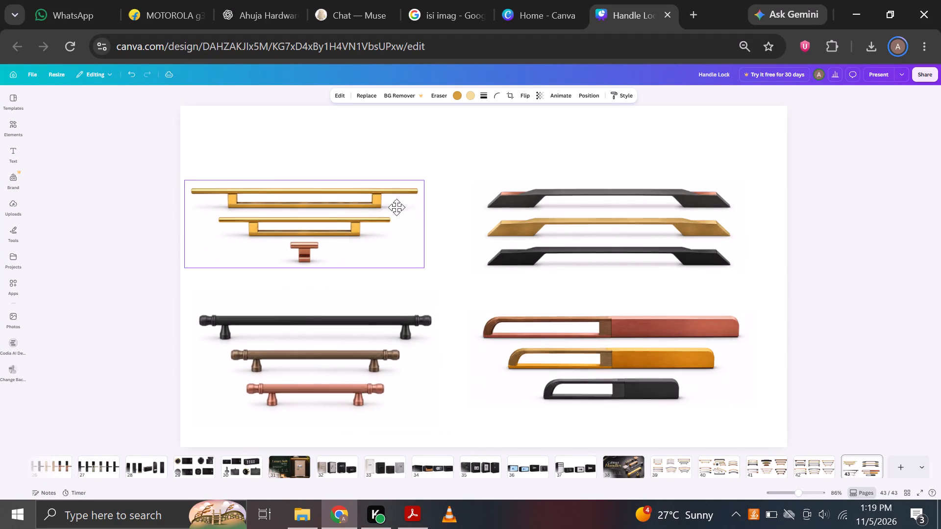
left_click_drag(426, 182, 497, 166)
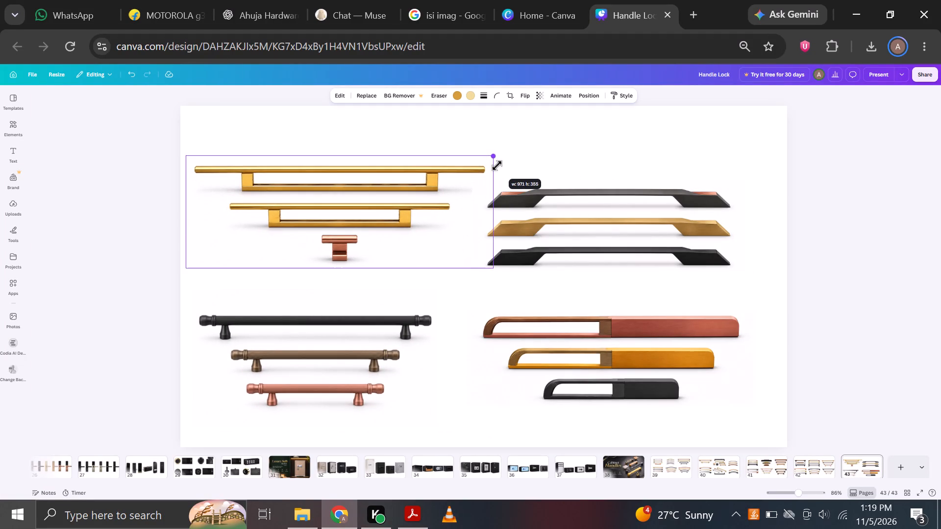
left_click_drag(497, 166, 492, 172)
left_click_drag(397, 199, 384, 202)
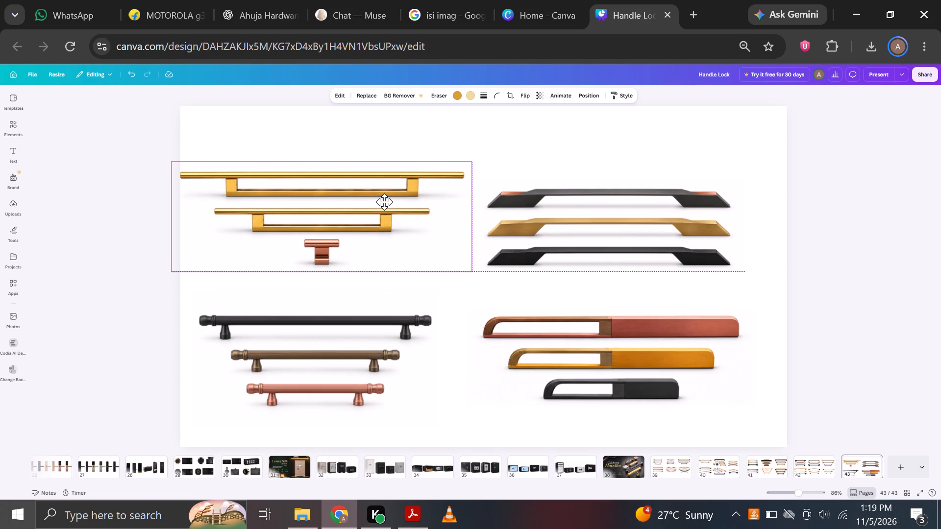
left_click_drag(384, 202, 389, 204)
left_click(380, 343)
left_click_drag(365, 352, 377, 352)
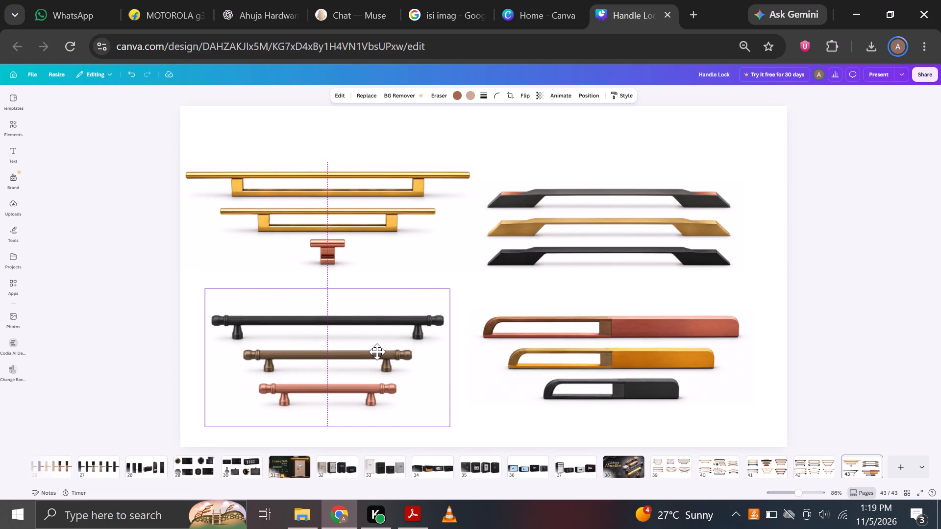
left_click_drag(377, 352, 381, 357)
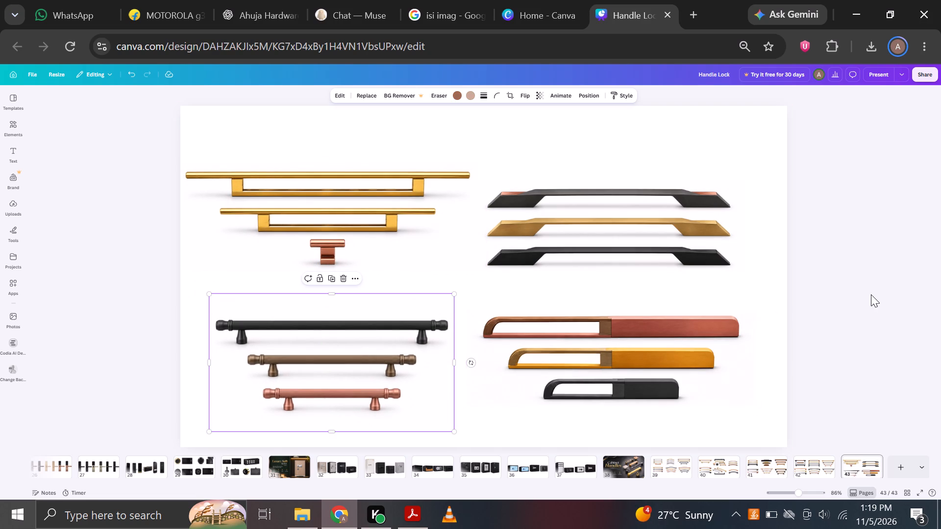
left_click(871, 295)
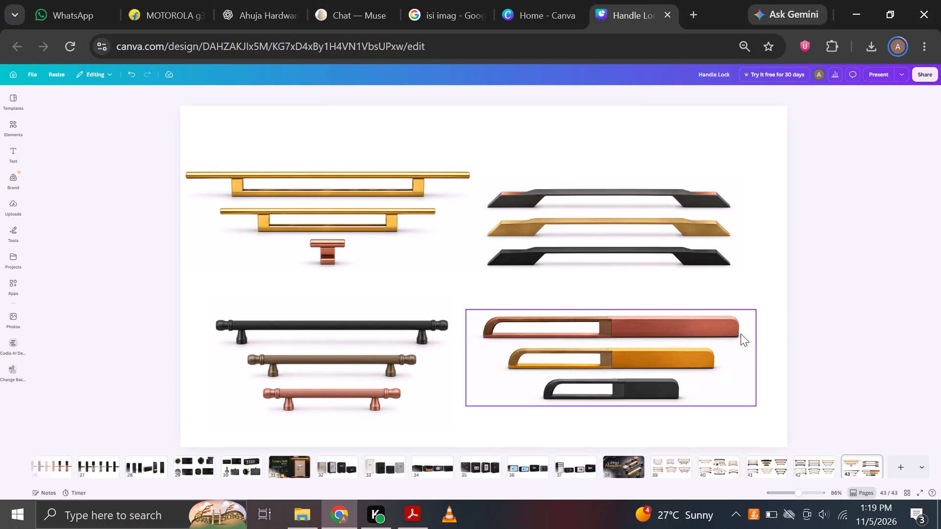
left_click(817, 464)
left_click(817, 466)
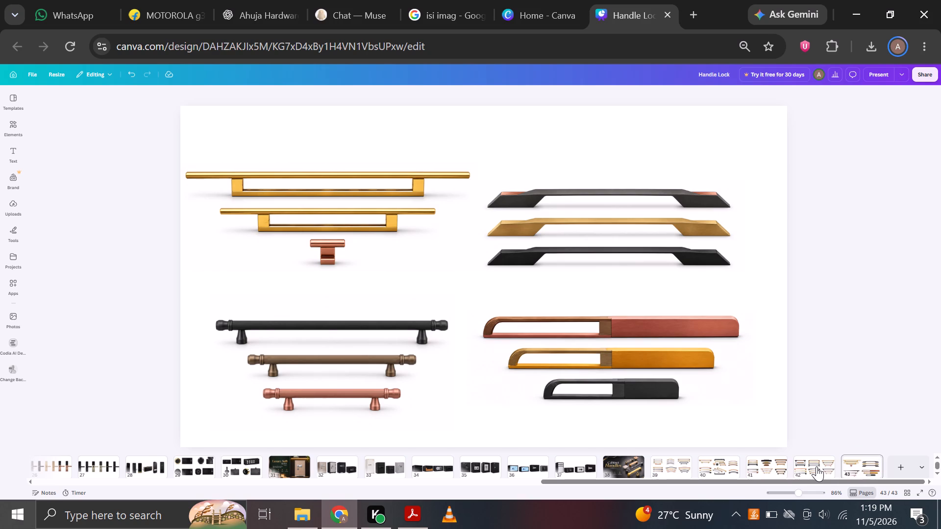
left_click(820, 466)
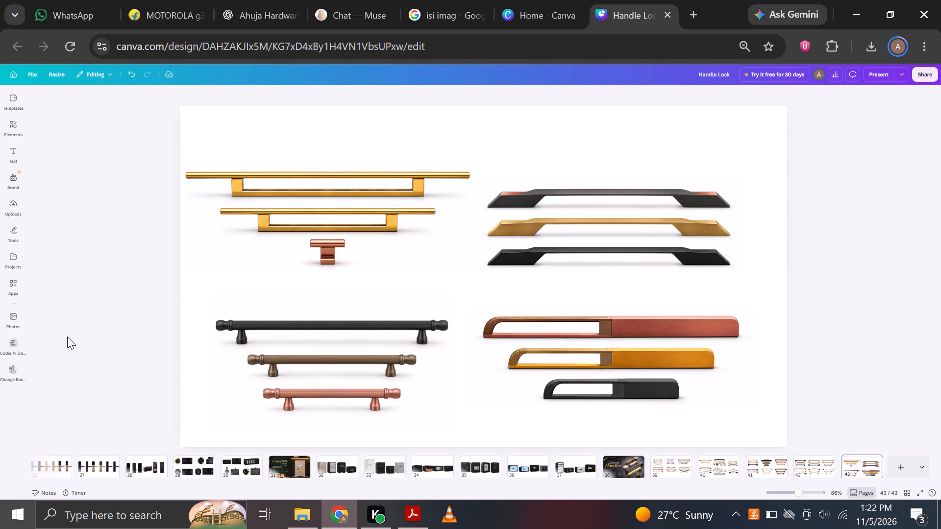
Scale all four handle images down together to about 1,185 by 552 and move them to the page's left, vertically centred, leaving room for a third column.
left_click_drag(940, 163, 339, 392)
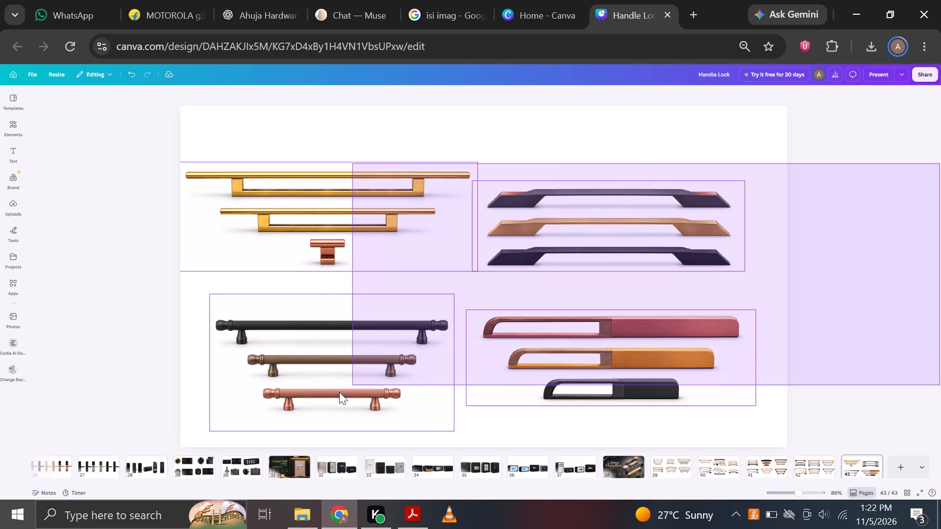
left_click_drag(339, 392, 333, 397)
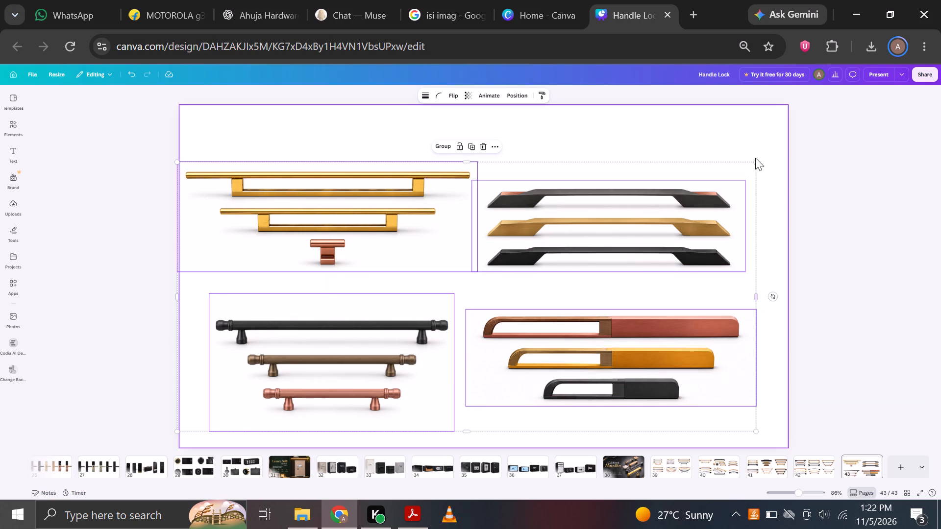
left_click_drag(754, 162, 555, 273)
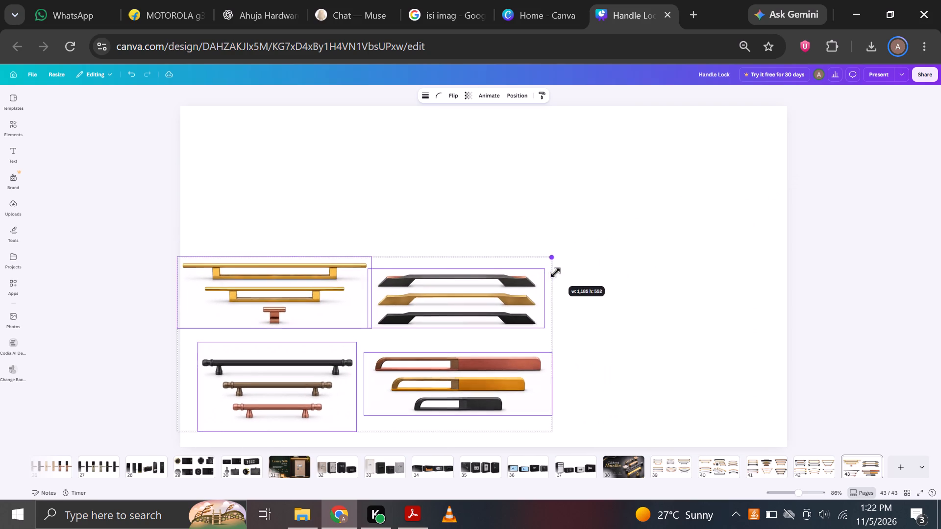
left_click_drag(555, 273, 555, 273)
left_click_drag(419, 350, 408, 293)
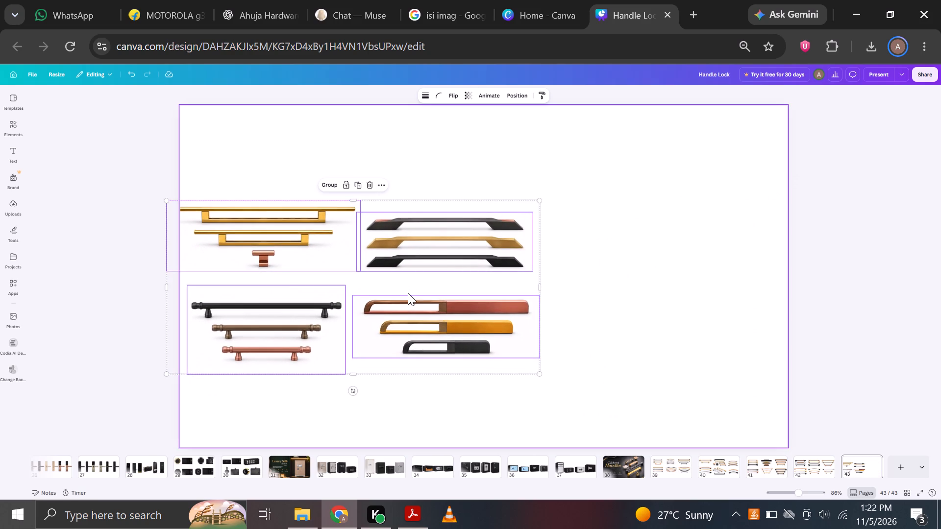
left_click_drag(408, 293, 413, 285)
left_click(669, 254)
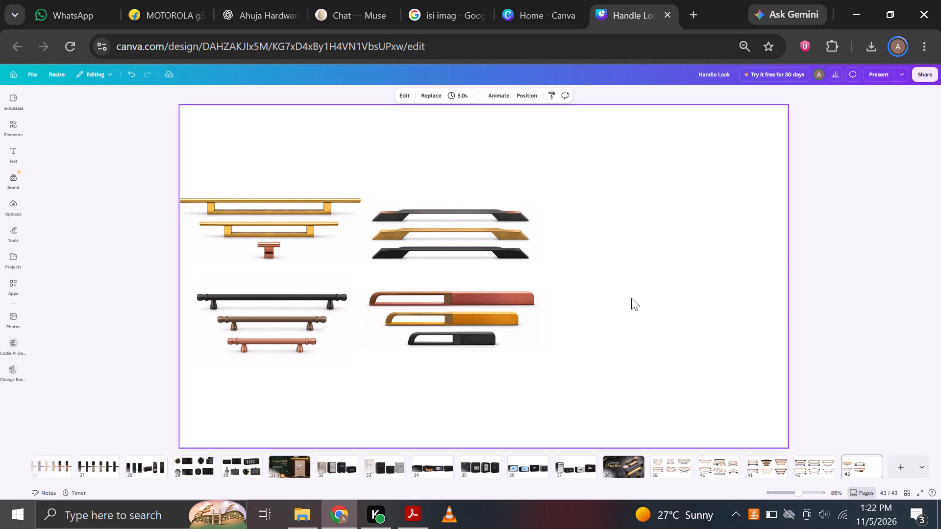
Switch to the Pulli price list in Acrobat and copy the CH-1150 handle photo from catalogue page 31.
left_click(419, 512)
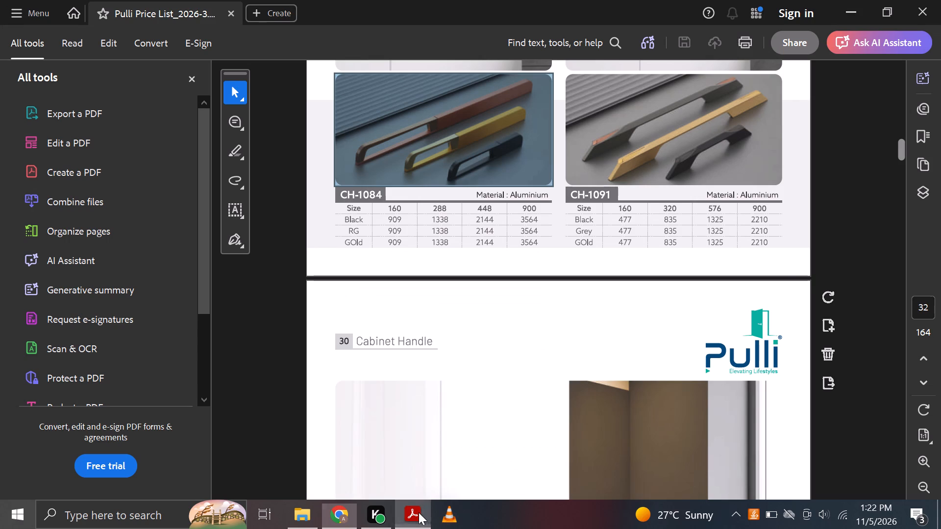
key("Down")
key("Down")
key("Down")
key("Down")
key("Down")
key("Down")
key("Down")
key("Down")
key("Down")
key("Down")
key("Down")
key("Down")
key("Down")
key("Down")
key("Down")
key("Down")
key("Down")
key("Down")
key("Down")
key("Down")
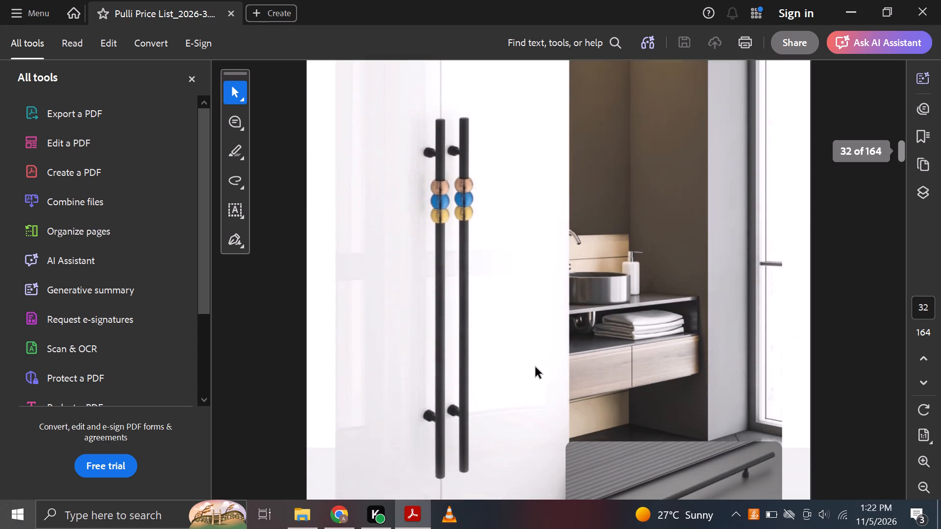
key("Down")
key("Down")
key("Down")
key("Down")
key("Down")
key("Down")
key("Down")
key("Down")
key("Down")
key("Down")
key("Down")
key("Down")
key("Down")
key("Down")
key("Down")
key("Down")
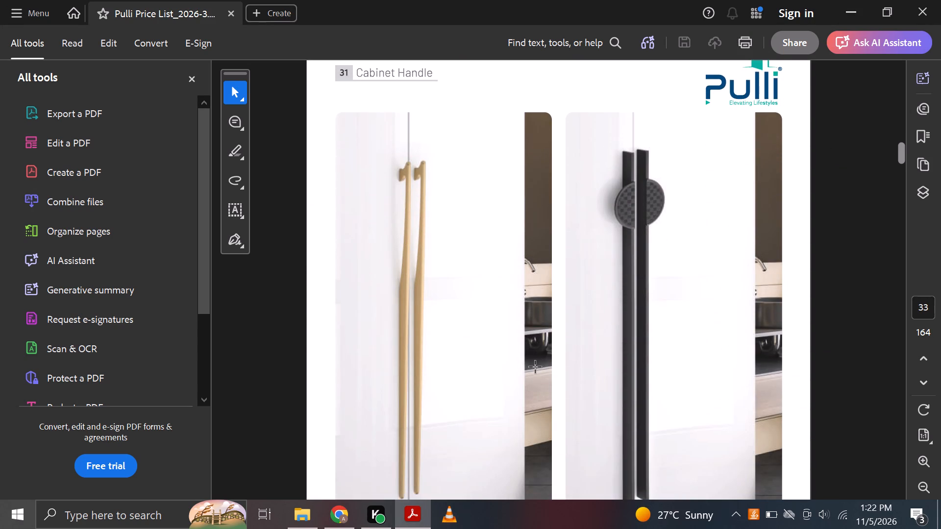
key("Down")
key("Down")
key("Down")
key("Down")
key("Down")
key("Down")
key("Down")
key("Down")
key("Down")
key("Down")
key("Down")
key("Down")
key("Down")
key("Down")
key("Down")
key("Down")
key("Down")
key("Down")
key("Down")
key("Down")
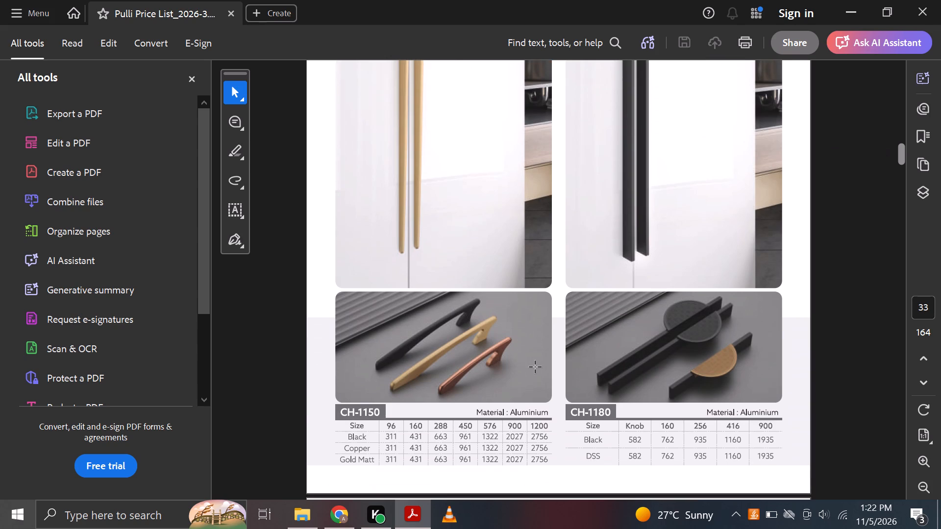
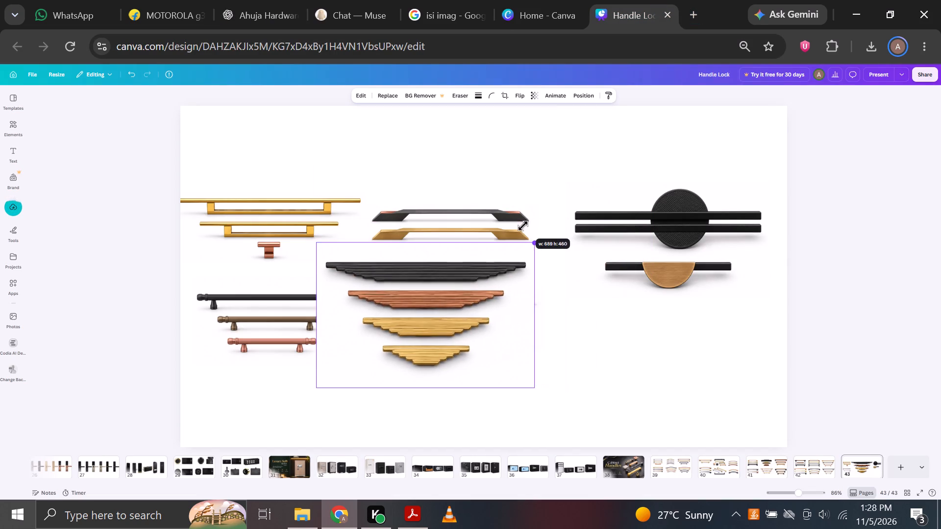
left_click_drag(523, 226, 522, 227)
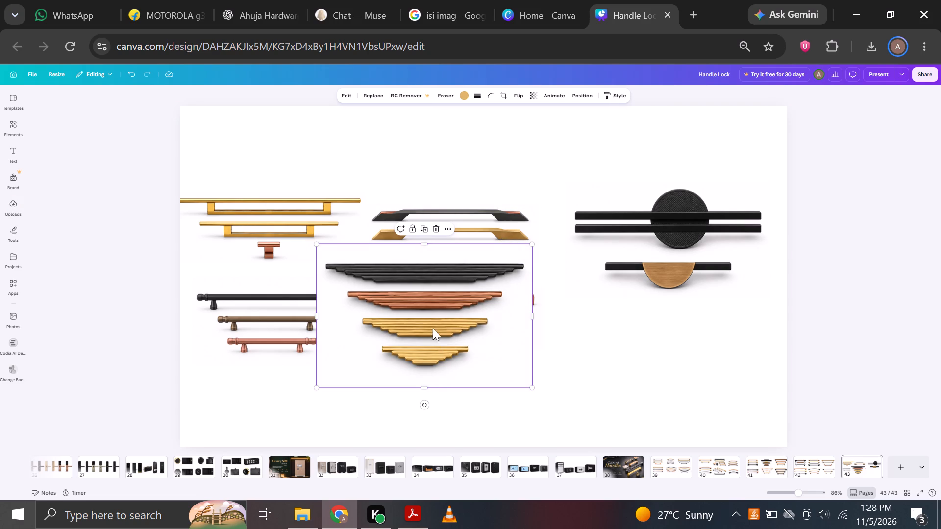
left_click_drag(420, 311, 659, 363)
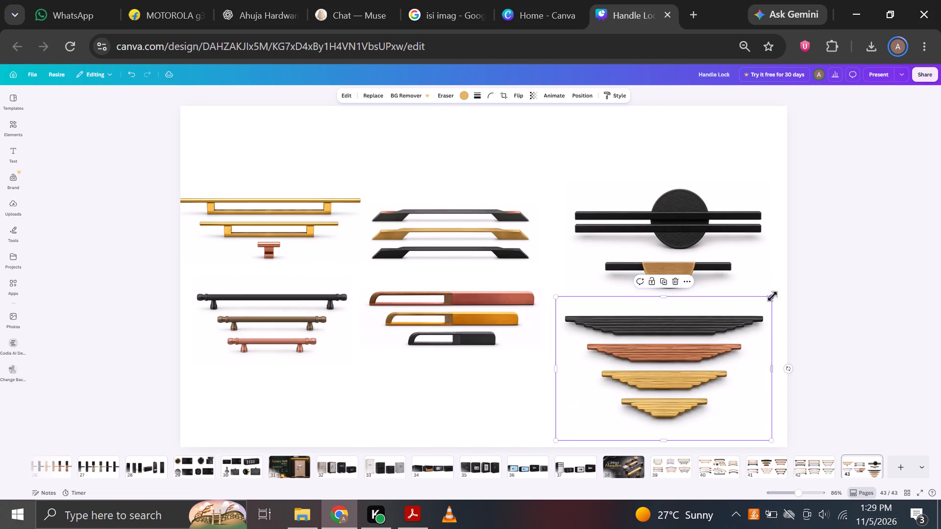
left_click_drag(772, 296, 759, 308)
left_click_drag(618, 389, 624, 378)
Move the CH-1180 and CH-A 14 images slightly upward and centre them on each other in the third column.
left_click(674, 259)
left_click_drag(675, 257, 677, 244)
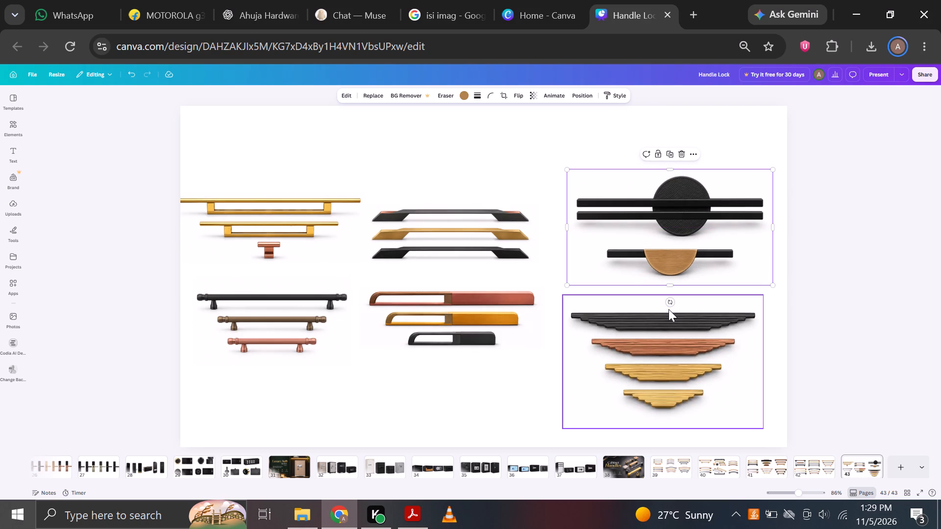
left_click(640, 357)
left_click_drag(647, 365, 649, 353)
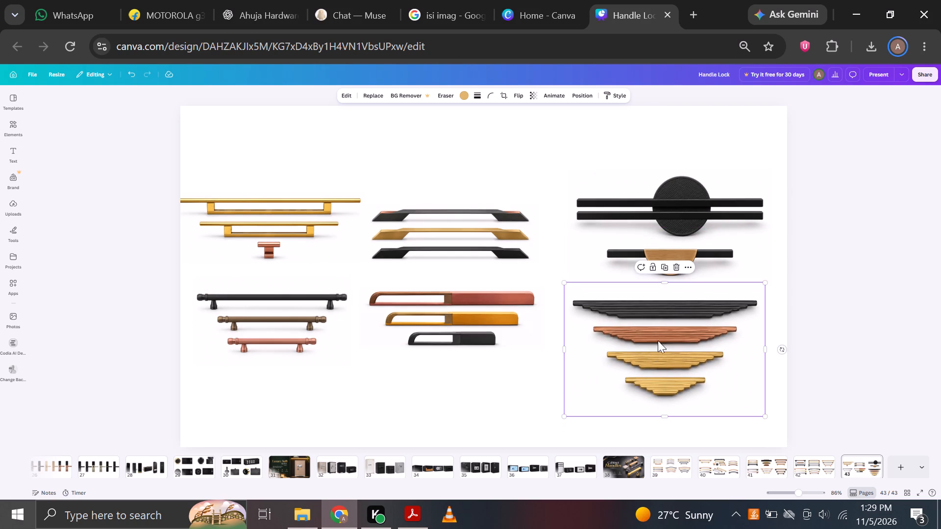
left_click(680, 235)
left_click_drag(680, 235, 675, 245)
left_click_drag(675, 245, 675, 238)
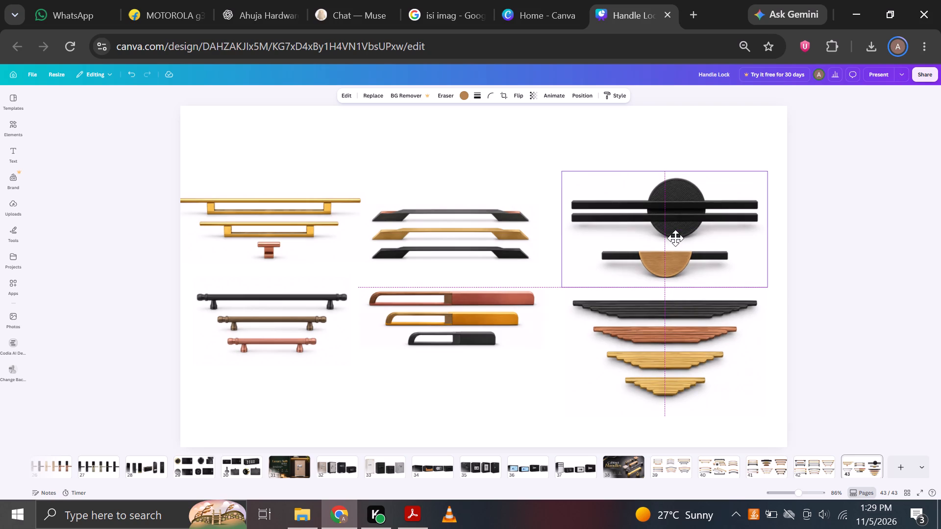
left_click_drag(675, 238, 676, 238)
left_click(821, 226)
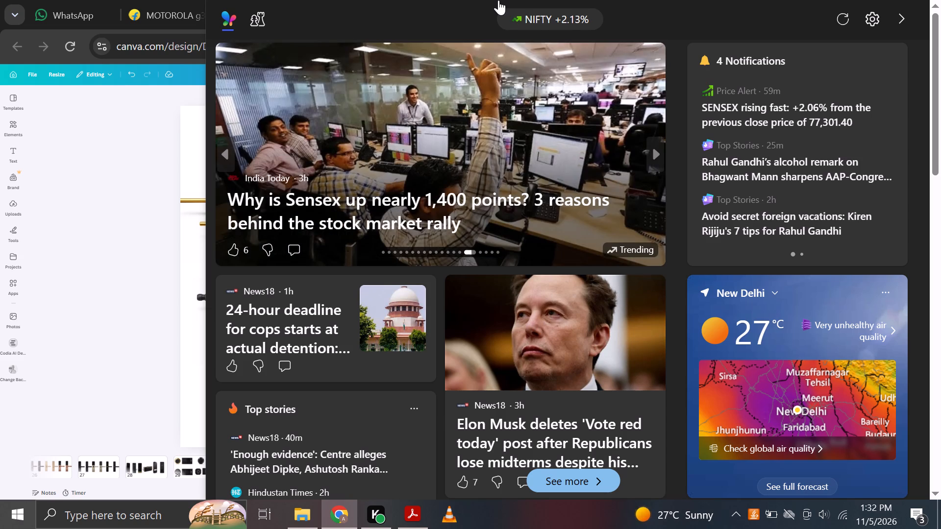
Dismiss the news and weather overlay and add a blank page 44 to the Handle Lock design.
left_click(92, 264)
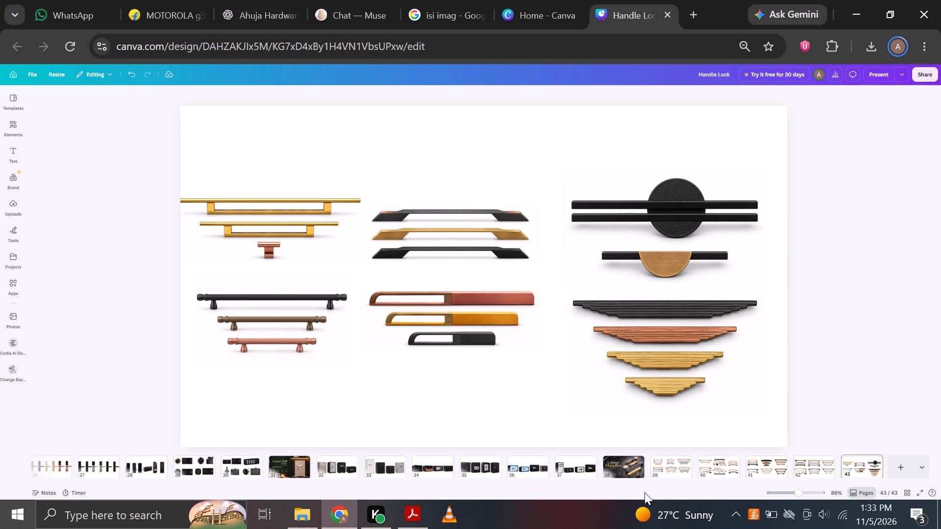
left_click(891, 464)
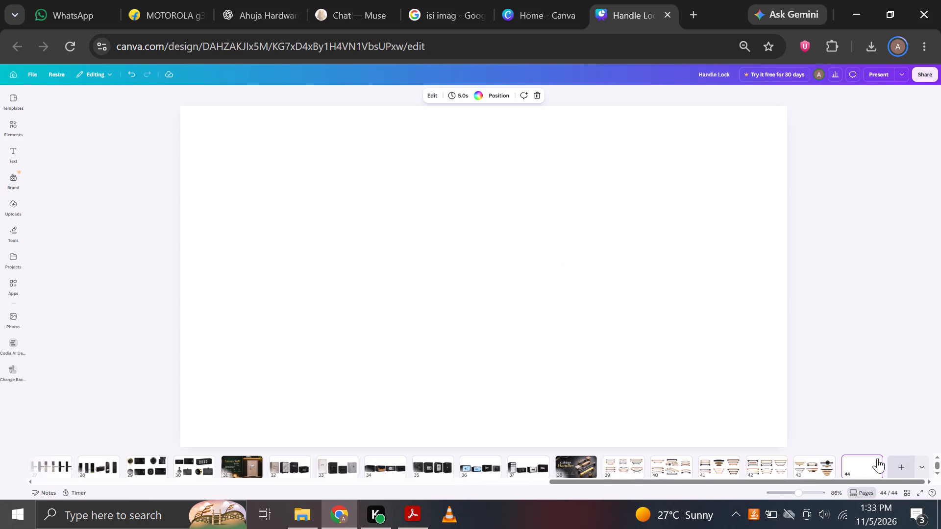
left_click(415, 508)
scroll(488, 331, "down", 1)
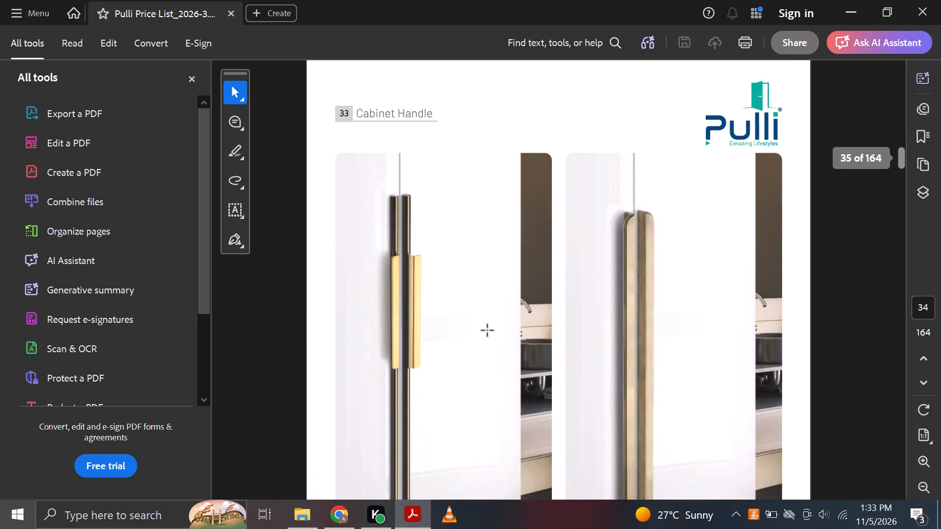
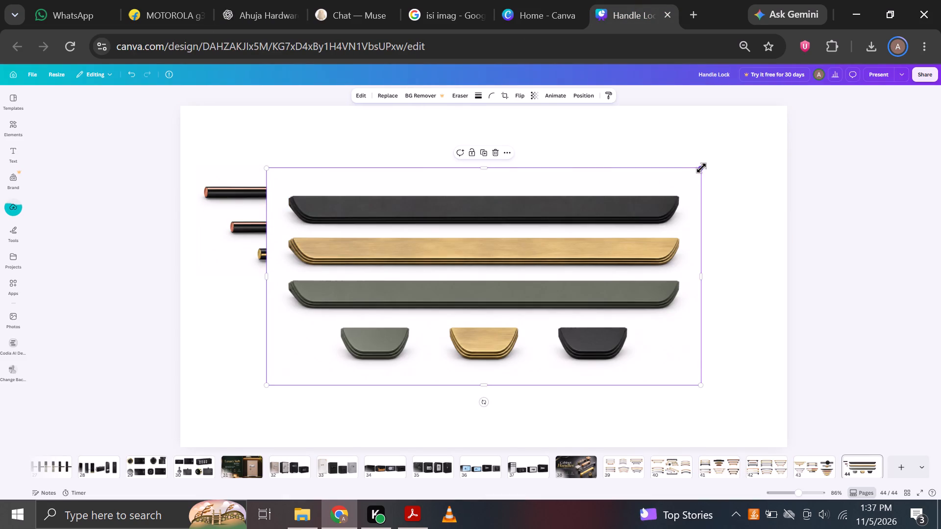
Shrink the CH-A 24 image to about the CH-A 22 image's width and place it directly below that image.
left_click_drag(701, 168, 474, 278)
left_click_drag(400, 323, 325, 327)
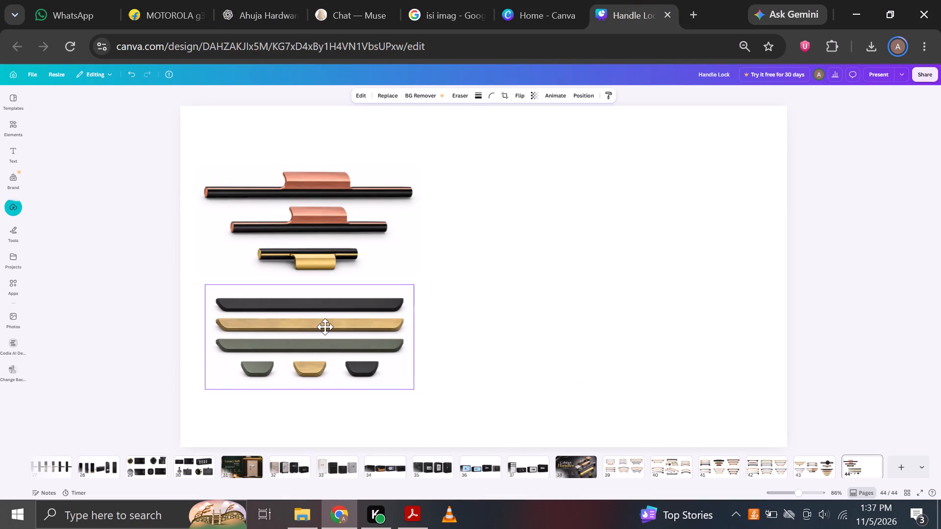
left_click_drag(325, 327, 334, 327)
left_click(458, 289)
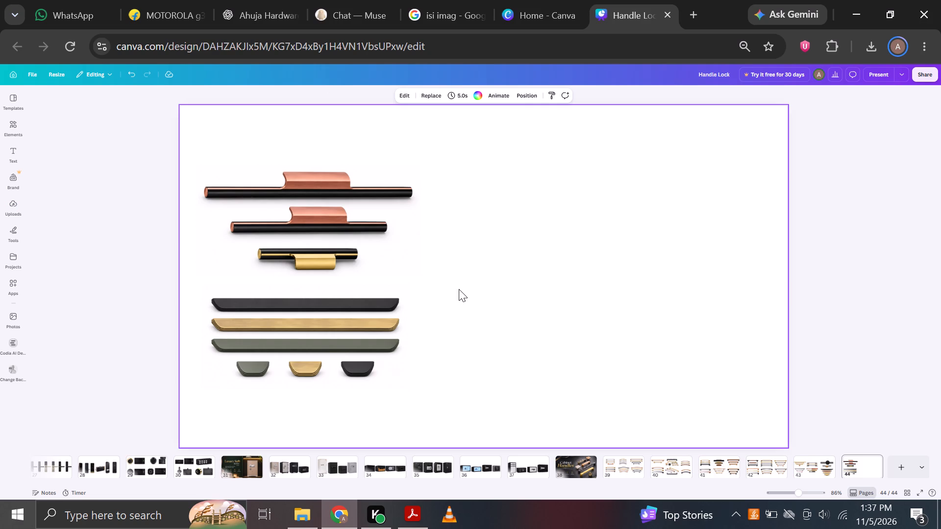
left_click(358, 317)
left_click_drag(410, 391, 415, 392)
left_click(470, 356)
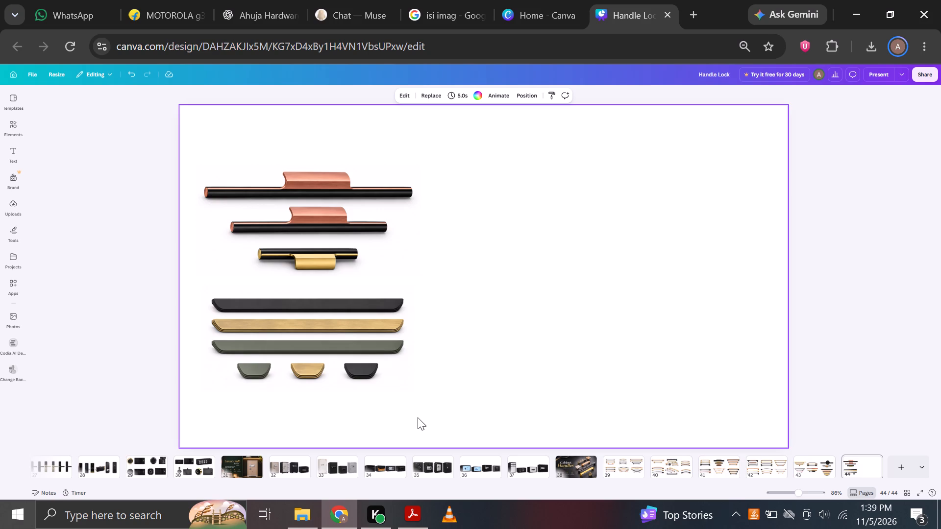
Find the CH-Wings handles in the Cabinet Handle section of the Pulli price list PDF and copy their product photo.
left_click(409, 520)
scroll(490, 253, "down", 3)
scroll(494, 253, "up", 1)
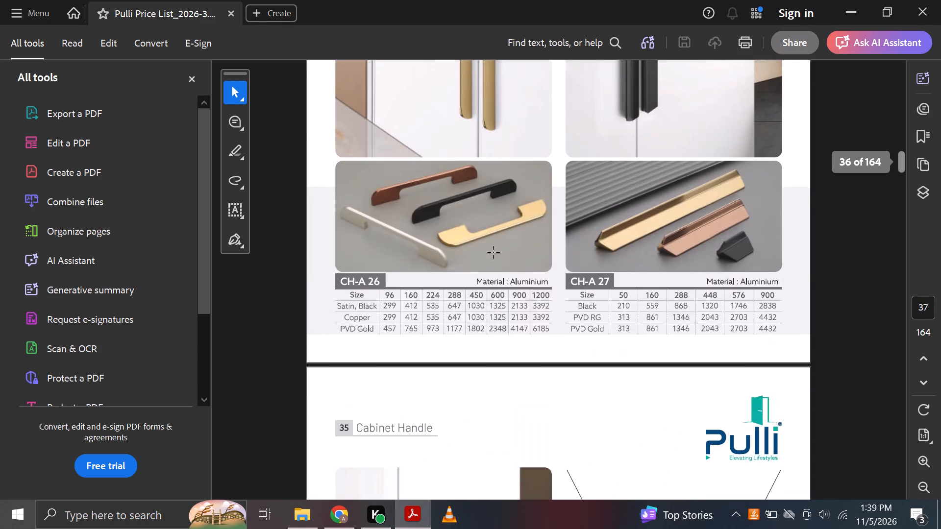
scroll(624, 244, "down", 1)
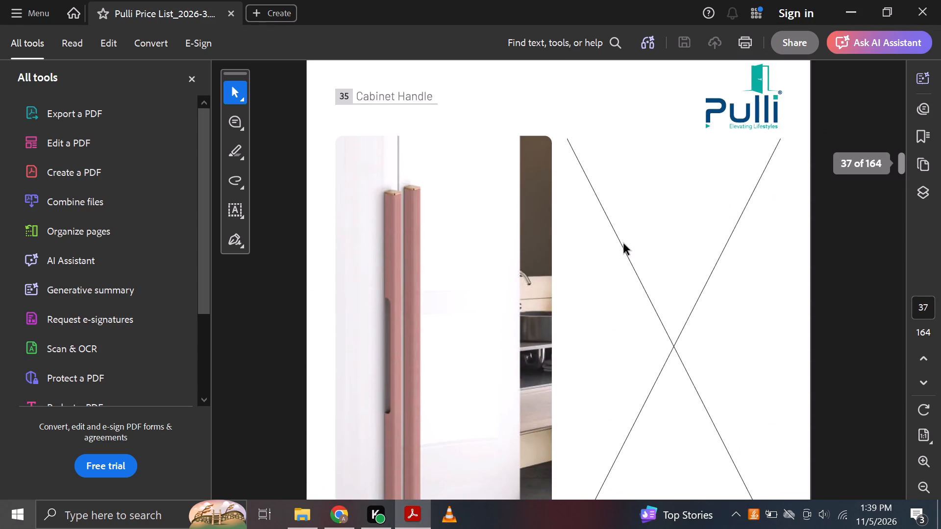
scroll(624, 244, "down", 2)
scroll(624, 244, "up", 2)
scroll(624, 244, "down", 3)
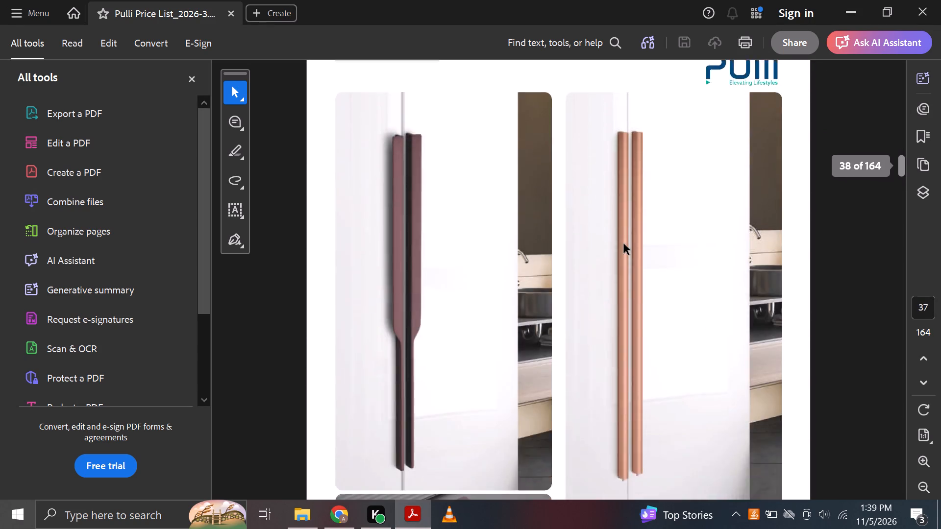
scroll(624, 244, "down", 4)
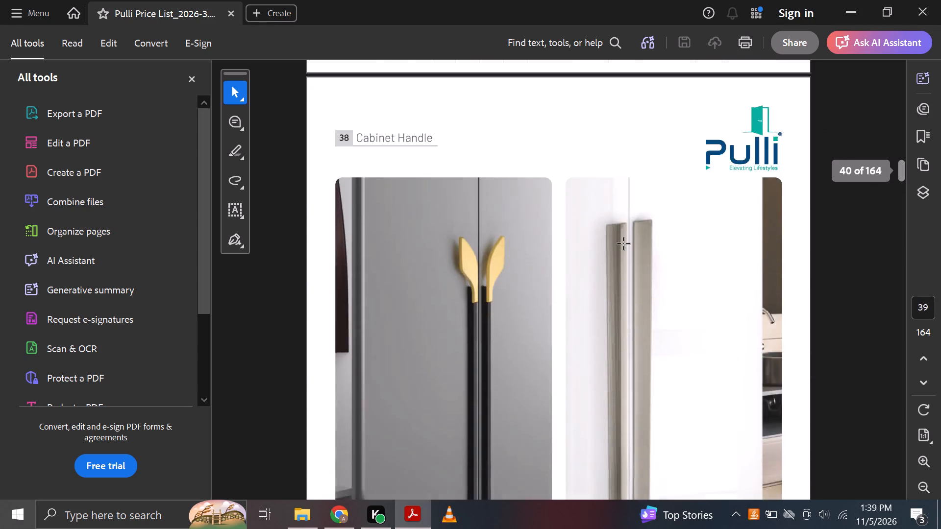
scroll(624, 244, "up", 1)
scroll(624, 244, "down", 1)
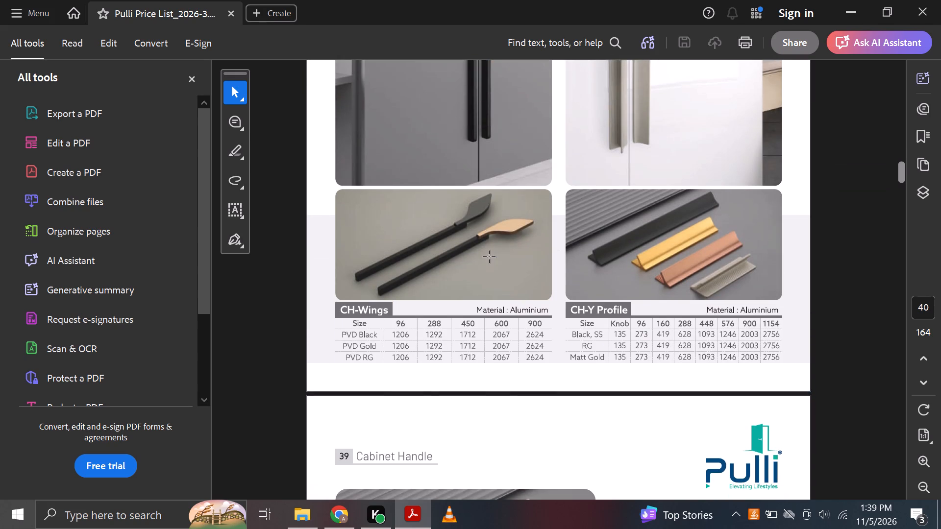
left_click(488, 257)
left_click(586, 327)
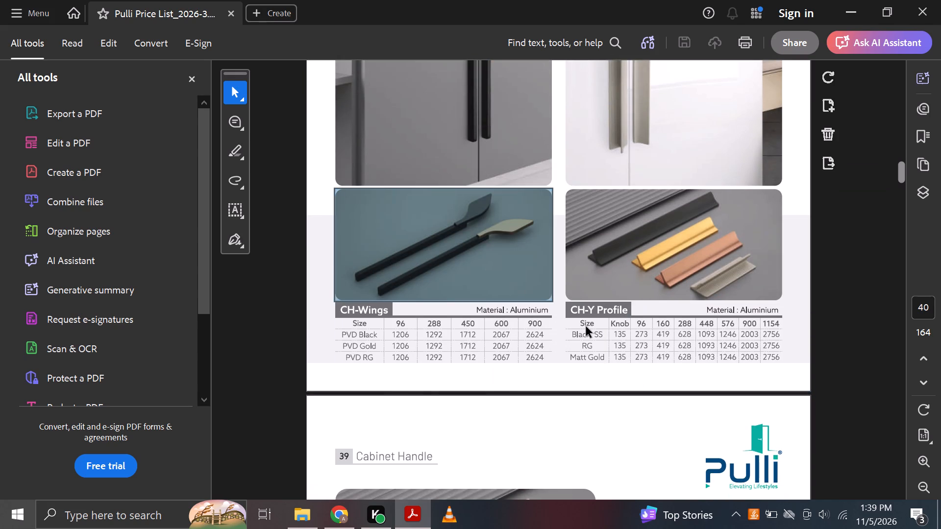
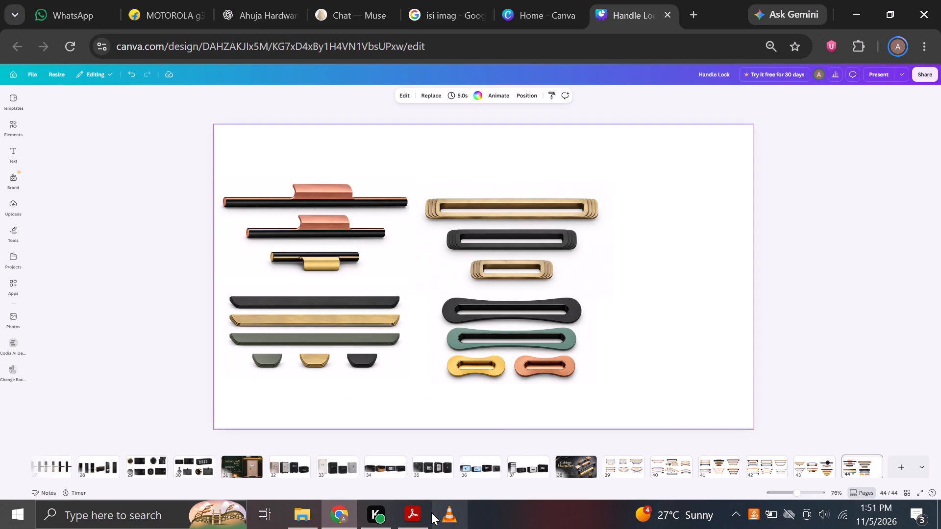
Find the SH-406 handles in the Sliding Handle section of the Pulli price list PDF and select their product photo.
left_click(431, 512)
left_click(413, 516)
scroll(546, 305, "down", 1)
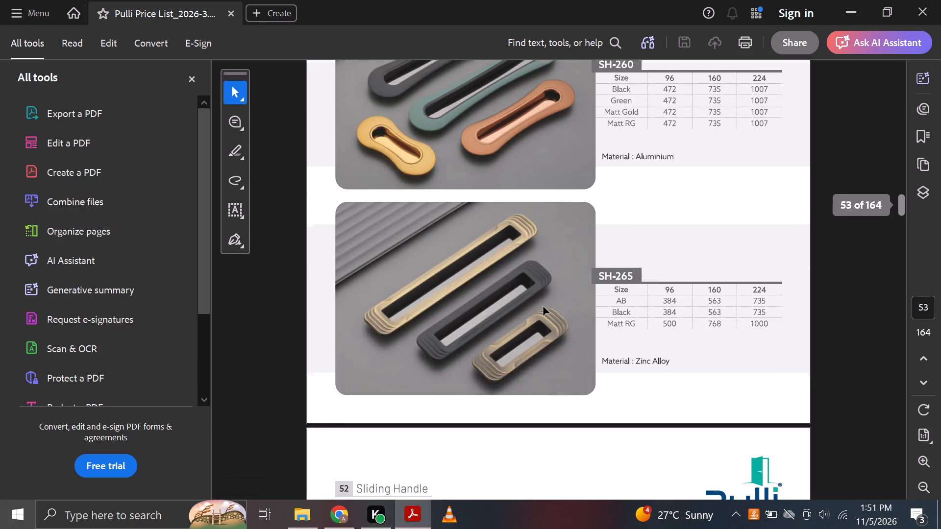
scroll(541, 311, "down", 2)
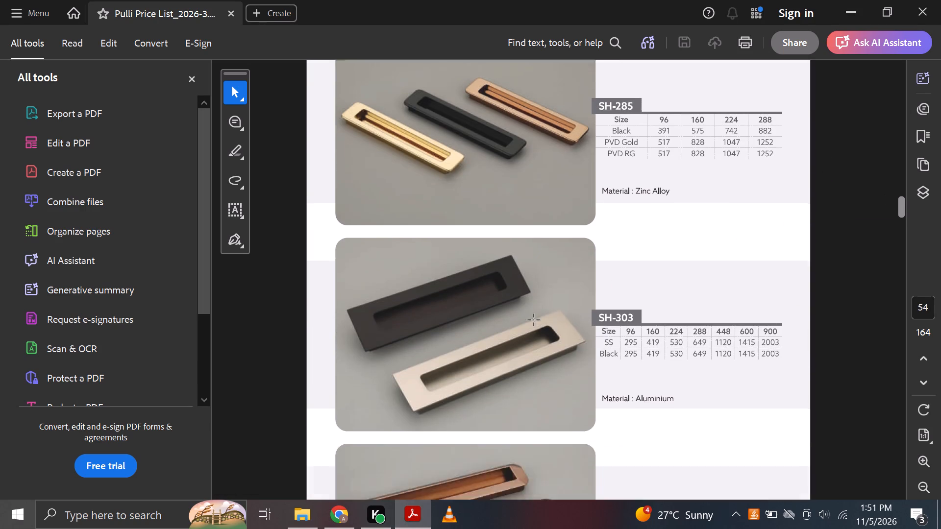
scroll(525, 331, "down", 1)
scroll(521, 336, "up", 1)
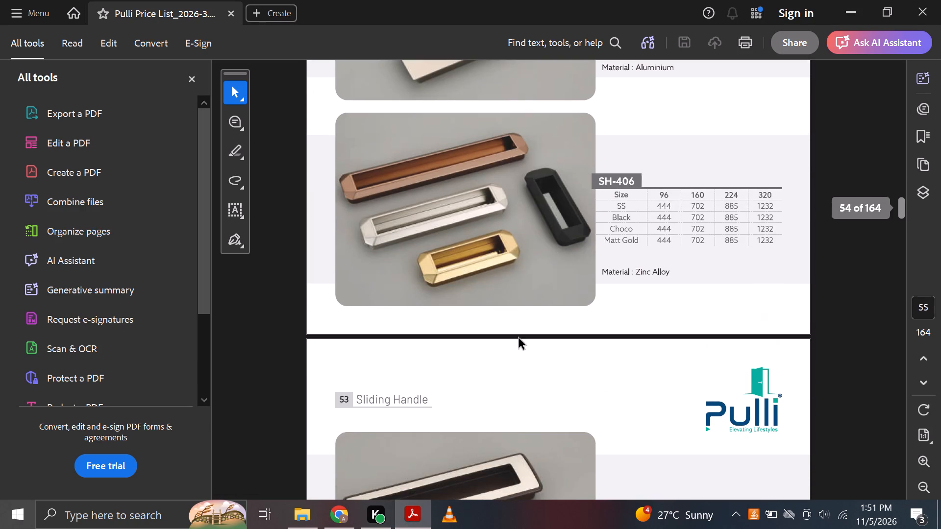
left_click(480, 220)
left_click(443, 185)
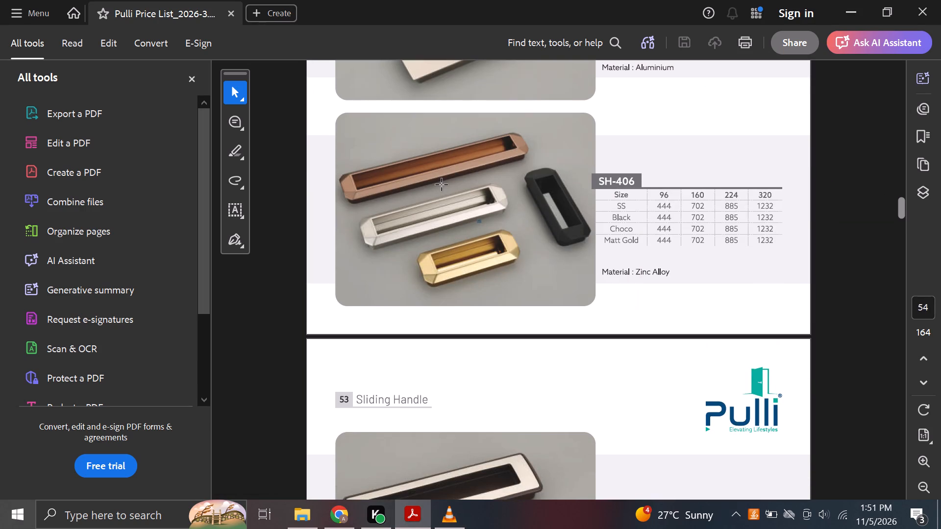
left_click(550, 336)
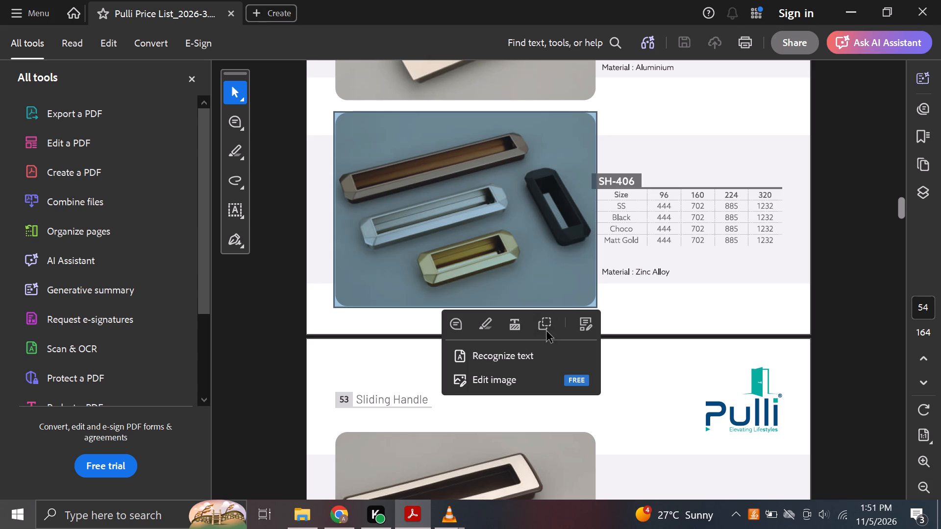
left_click(546, 332)
Copy the white-background image of three slim recessed handles from the ChatGPT chat in Chrome and paste it onto Canva page 44.
left_click(346, 512)
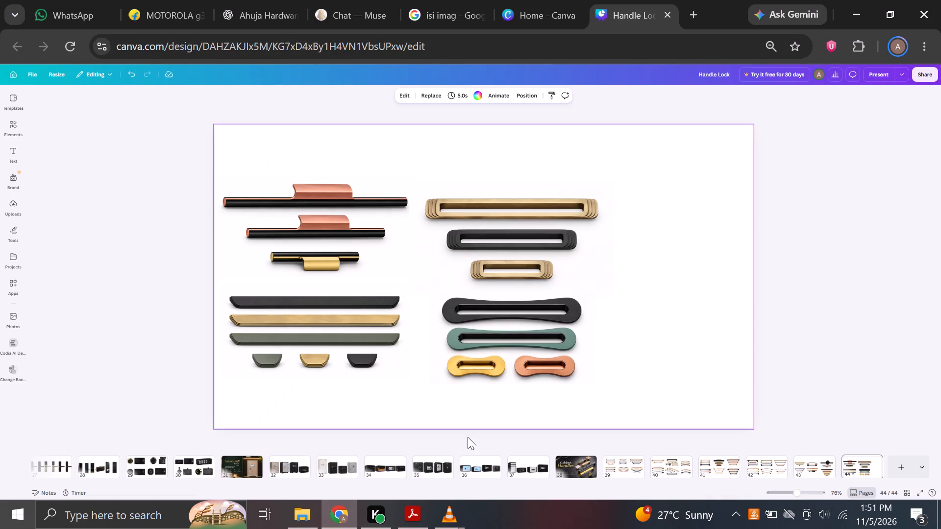
left_click(275, 0)
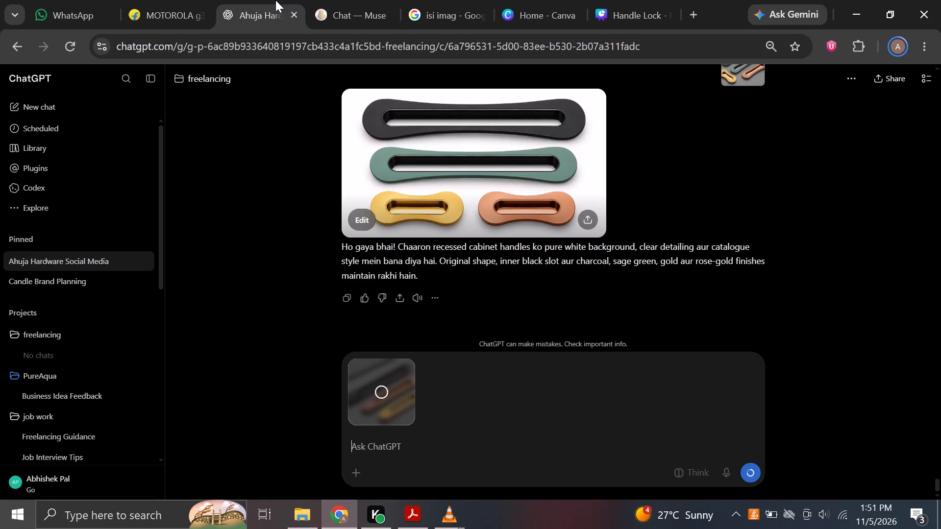
right_click(484, 276)
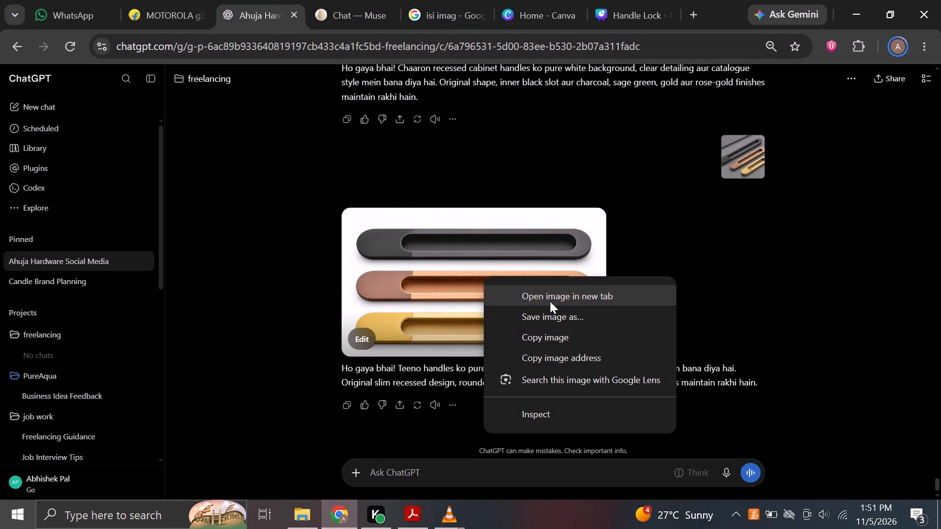
left_click(550, 328)
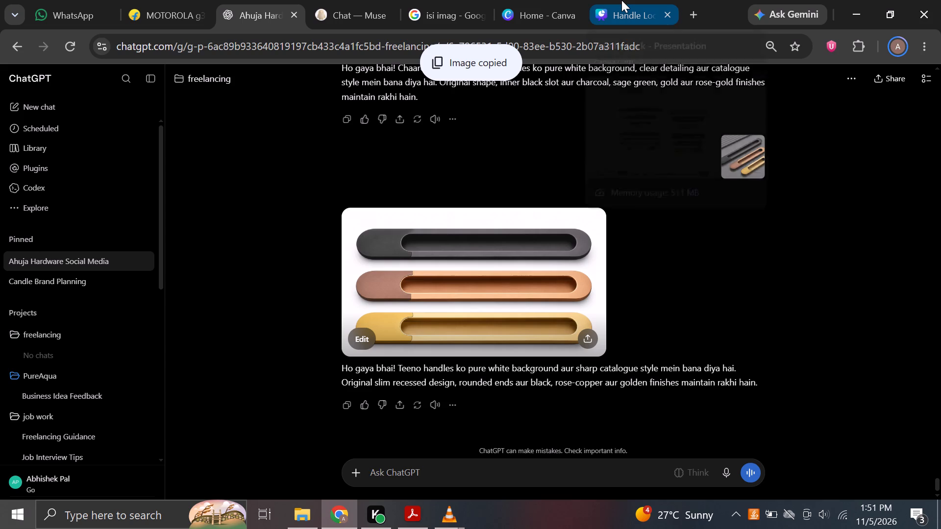
left_click(621, 0)
key("ctrl+v")
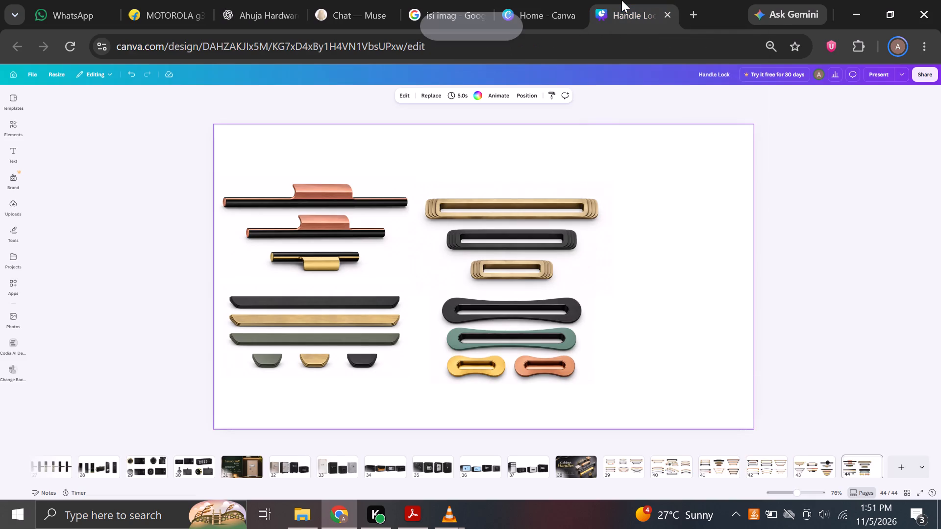
Shrink the pasted black, rose-copper and gold handle image and place it beside the ribbed handles in the page's upper row.
left_click_drag(677, 168, 609, 200)
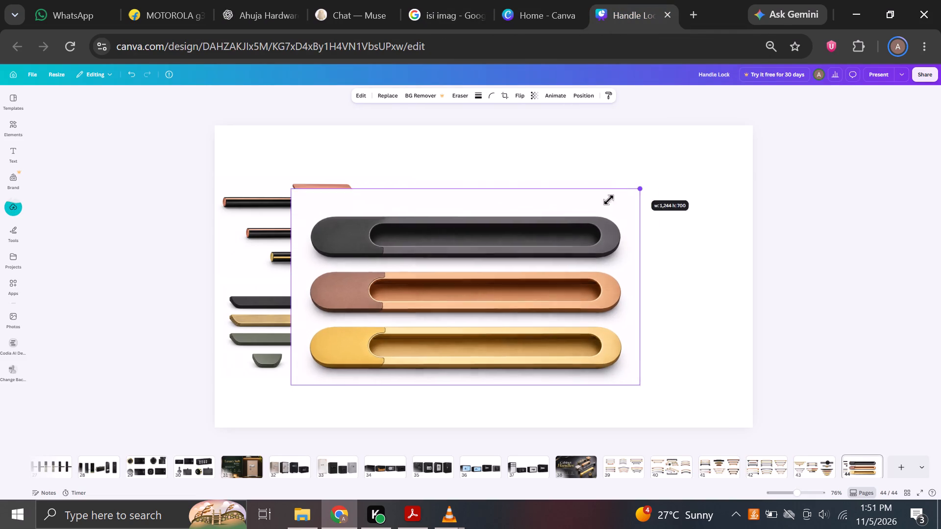
left_click_drag(609, 200, 518, 252)
left_click_drag(421, 304, 736, 216)
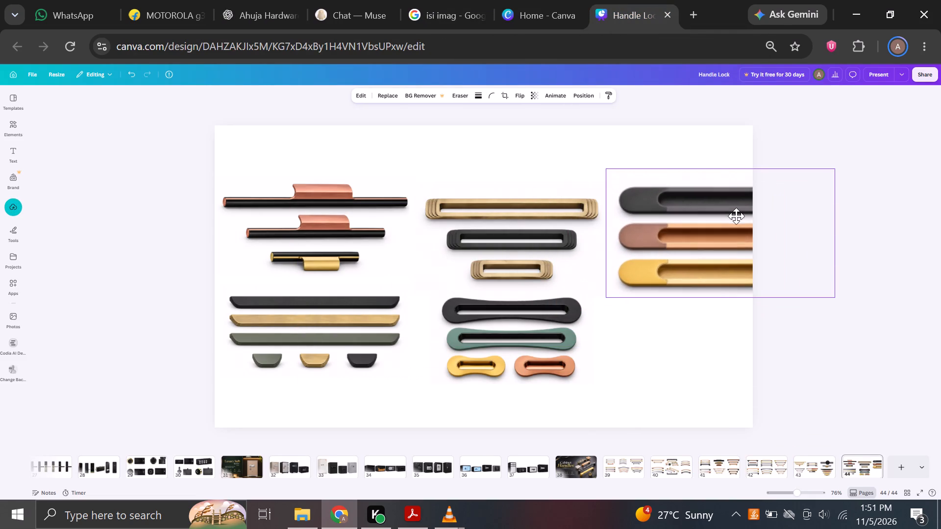
left_click_drag(838, 170, 815, 180)
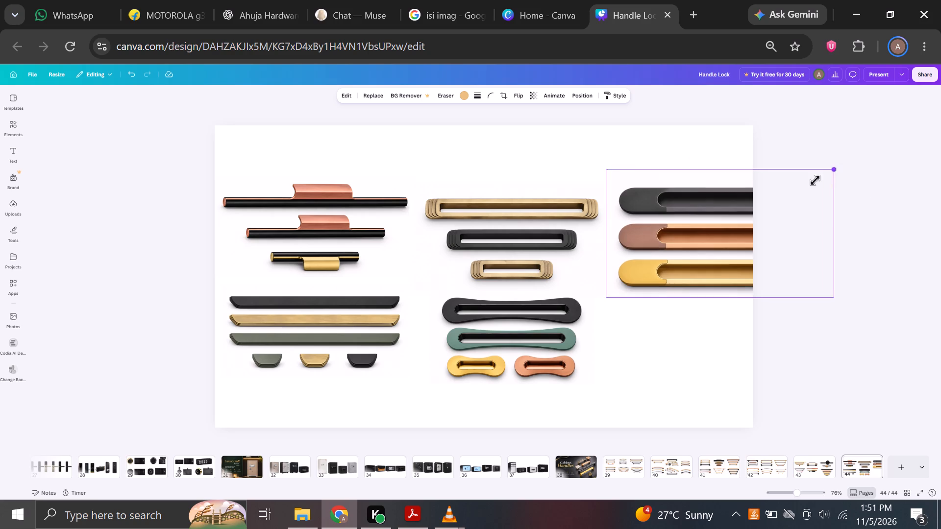
left_click_drag(815, 180, 783, 207)
left_click_drag(690, 271, 683, 261)
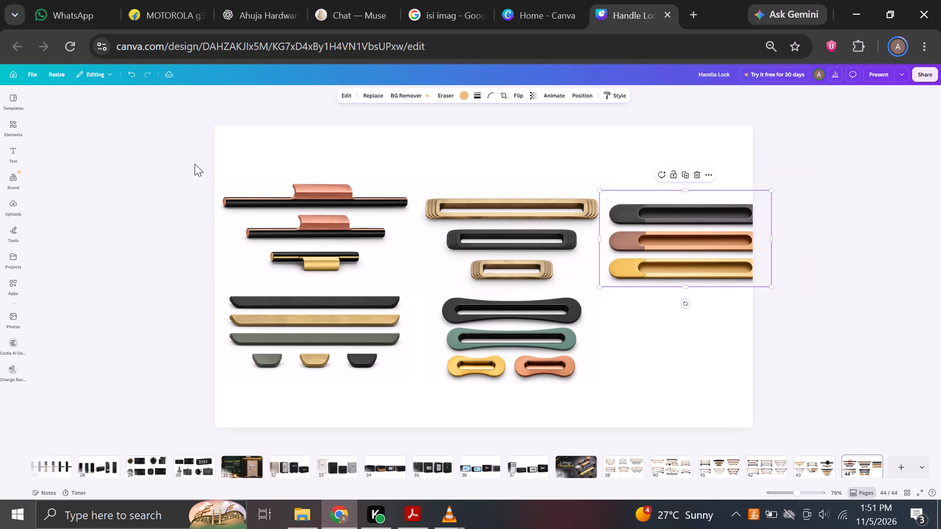
Scale down the four existing handle images together and shift them up slightly to make room for a third column.
left_click_drag(195, 166, 510, 385)
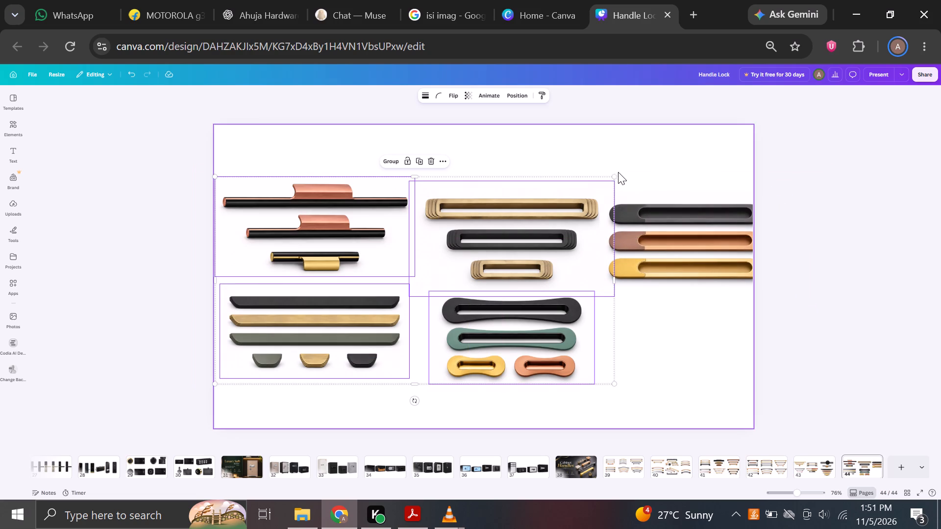
left_click_drag(616, 175, 564, 201)
left_click_drag(456, 284, 456, 266)
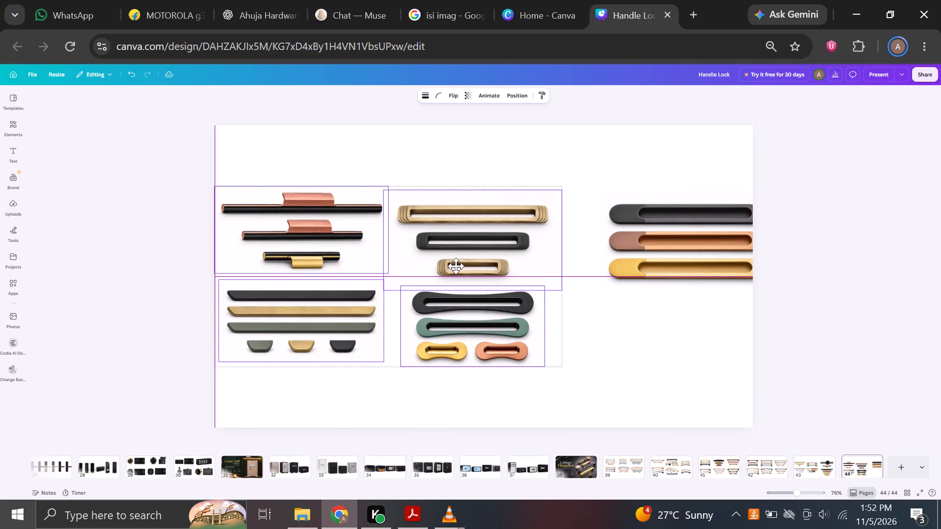
left_click_drag(456, 266, 457, 263)
Move the three-handle image fully onto the page as the third item of the upper row, level with its neighbours.
left_click(599, 235)
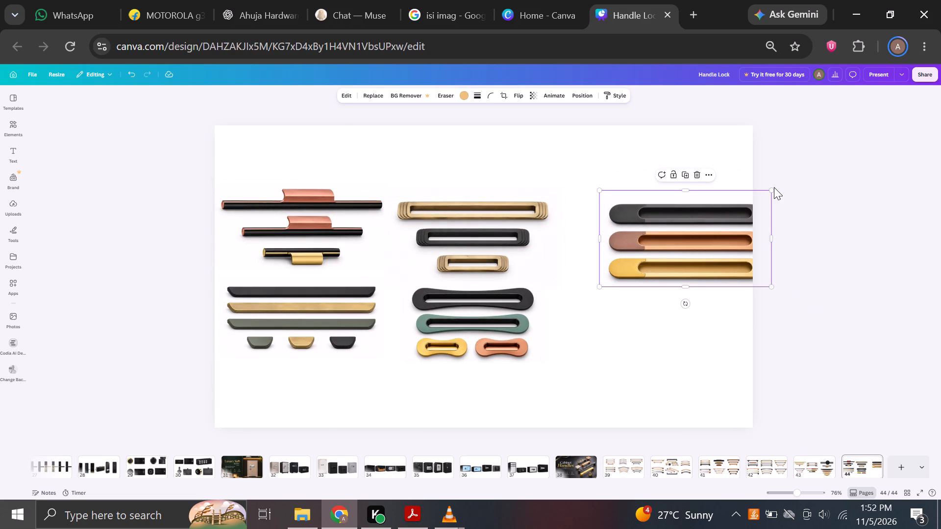
left_click(774, 189)
left_click_drag(765, 194, 755, 201)
left_click_drag(699, 248, 683, 242)
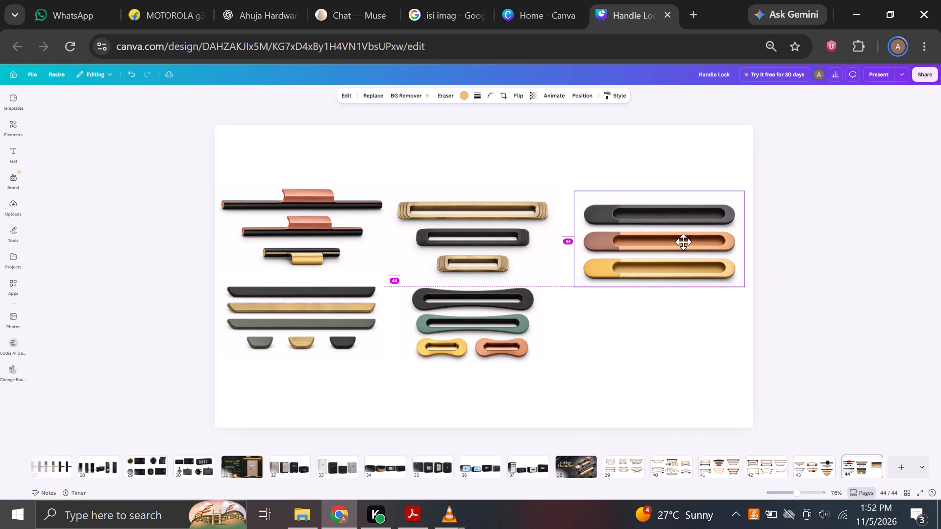
left_click_drag(683, 242, 683, 238)
left_click(812, 208)
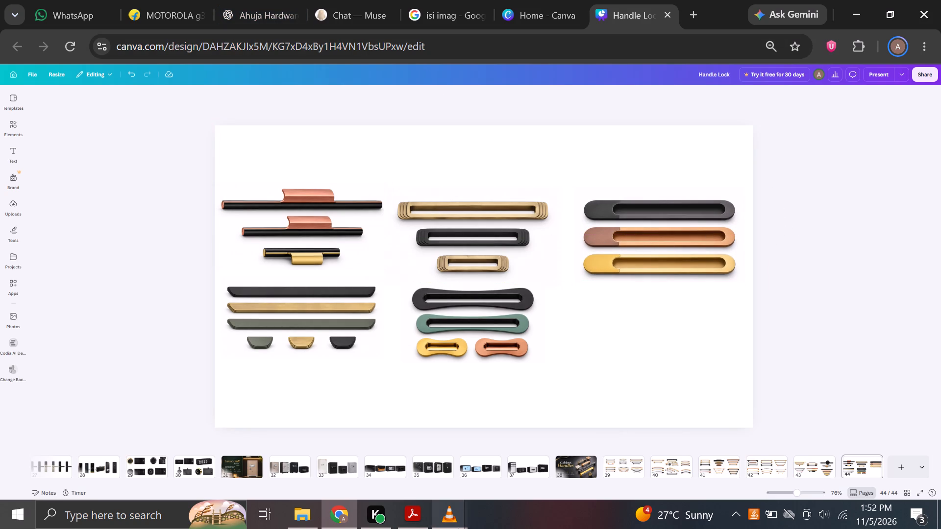
Copy the selected SH-406 product photo from the Pulli price list PDF.
left_click(403, 515)
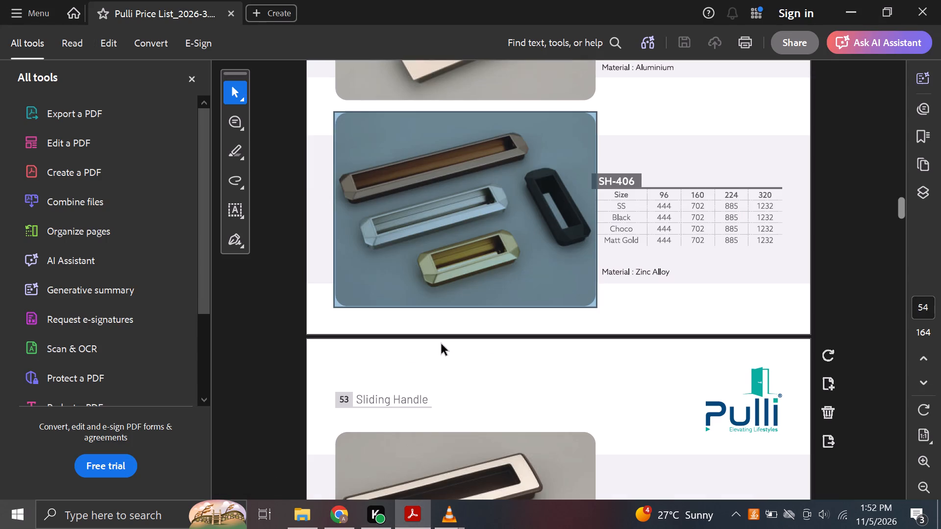
right_click(507, 179)
left_click(540, 205)
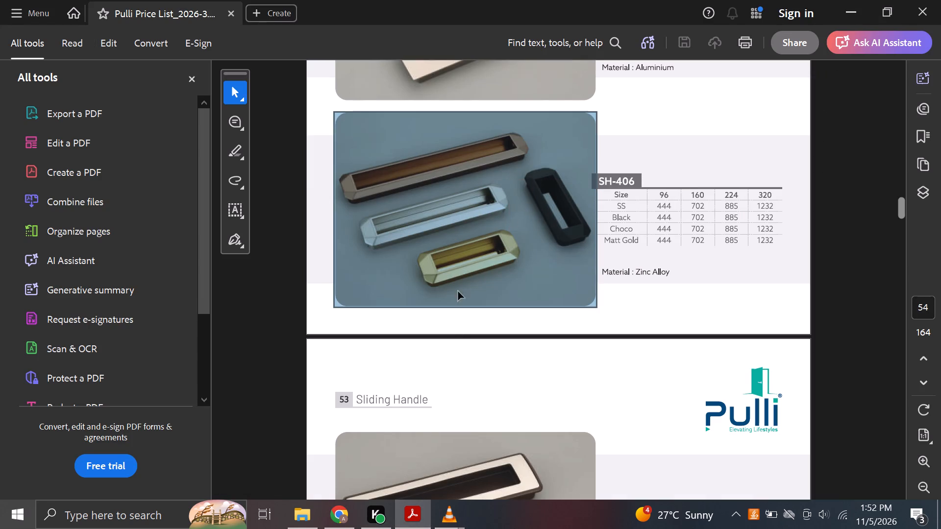
Paste the SH-406 photo into the ChatGPT chat in Chrome and submit it for white-background conversion.
left_click(341, 528)
left_click(252, 0)
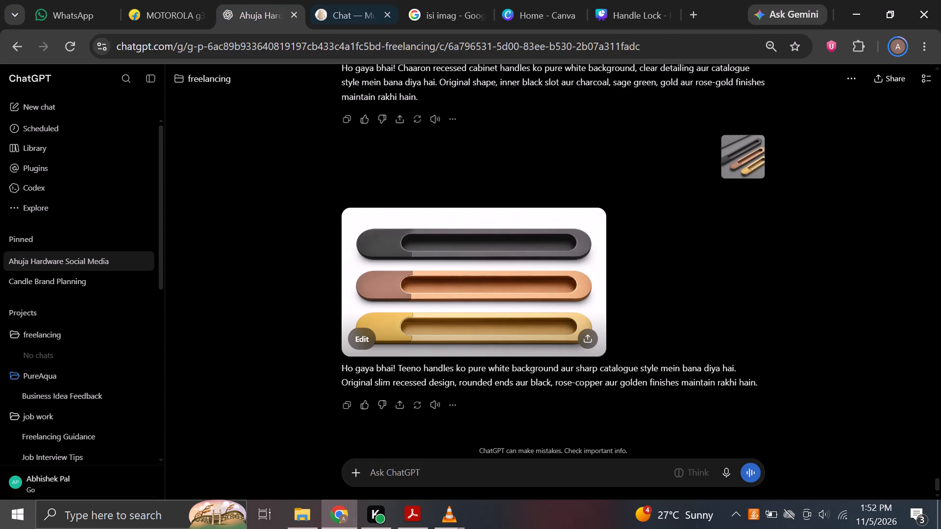